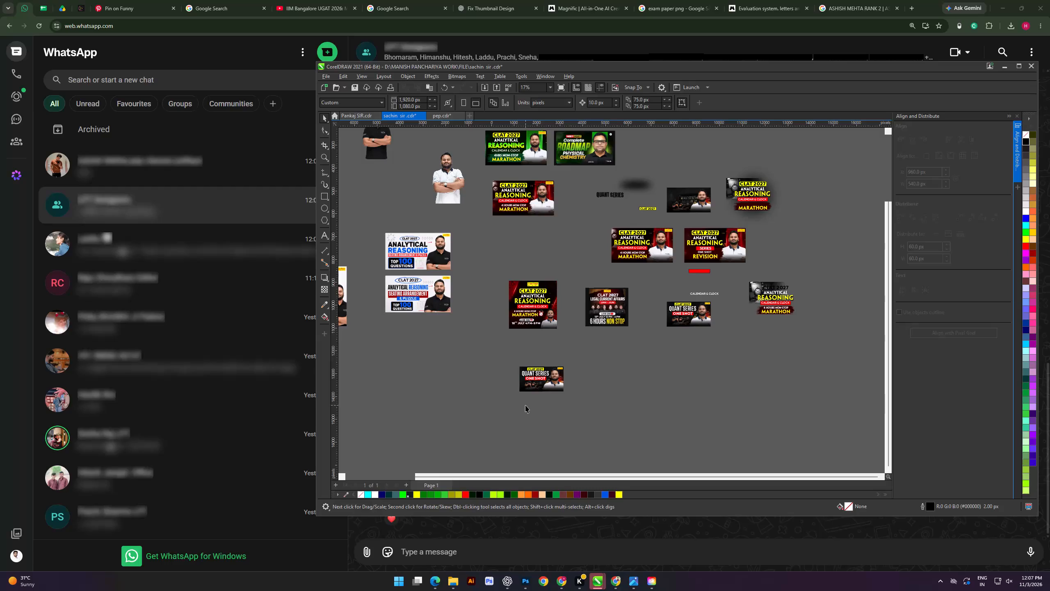
In pep.cdr, place a copy of the large Rajasthan PTI Paper 1 thumbnail and its name tag directly below the original.
click(442, 115)
drag(457, 351, 465, 349)
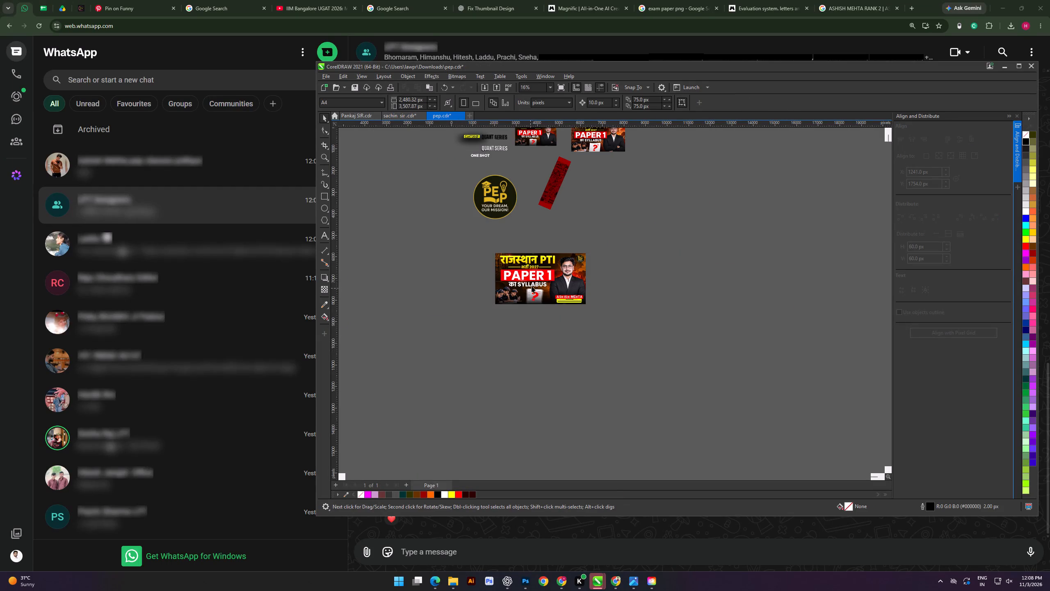
scroll(537, 281, up, 4)
drag(433, 215, 694, 333)
right_drag(584, 262, 585, 369)
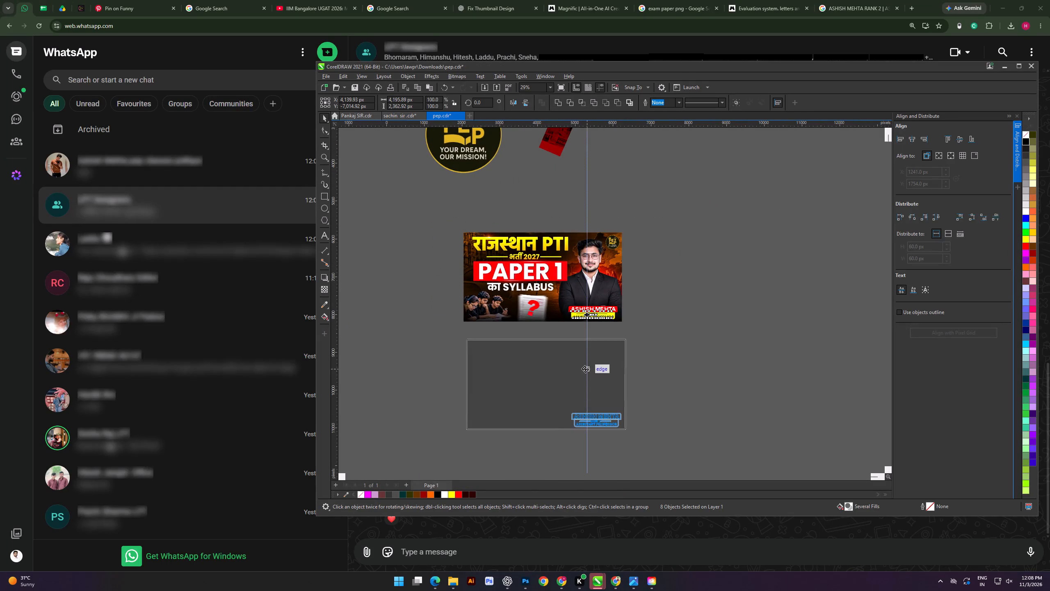
right_drag(585, 369, 583, 368)
click(605, 384)
click(703, 389)
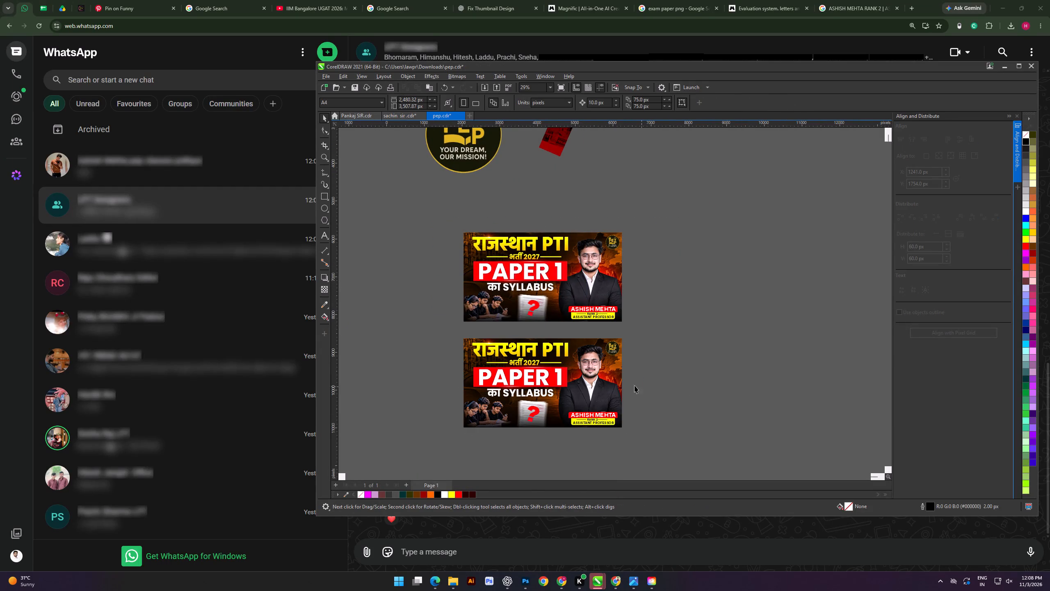
Examine the duplicated thumbnail and the other Paper 1 versions to find one whose layout is still editable.
alt+scroll(609, 365, down, 5)
scroll(534, 358, up, 4)
drag(548, 426, 550, 421)
double_click(579, 314)
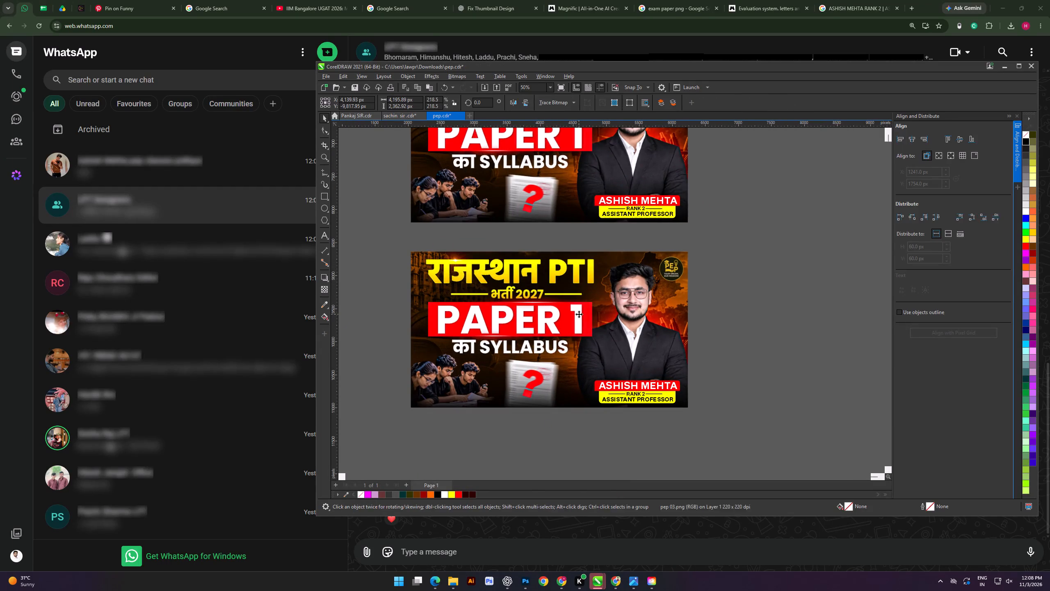
double_click(580, 317)
click(580, 317)
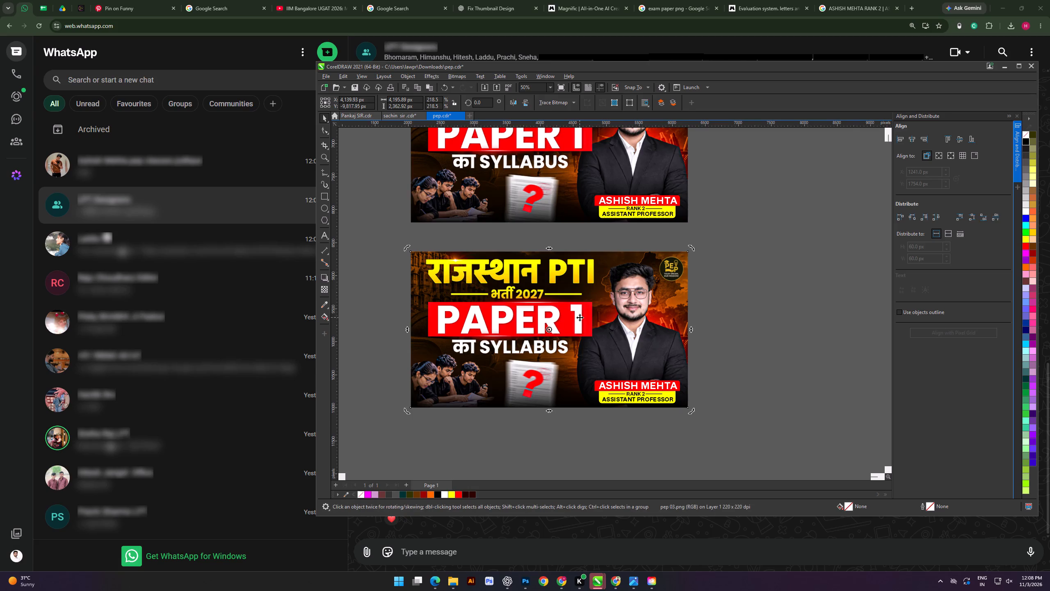
scroll(580, 317, down, 11)
alt+scroll(584, 254, up, 5)
scroll(605, 173, up, 3)
alt+scroll(631, 286, down, 2)
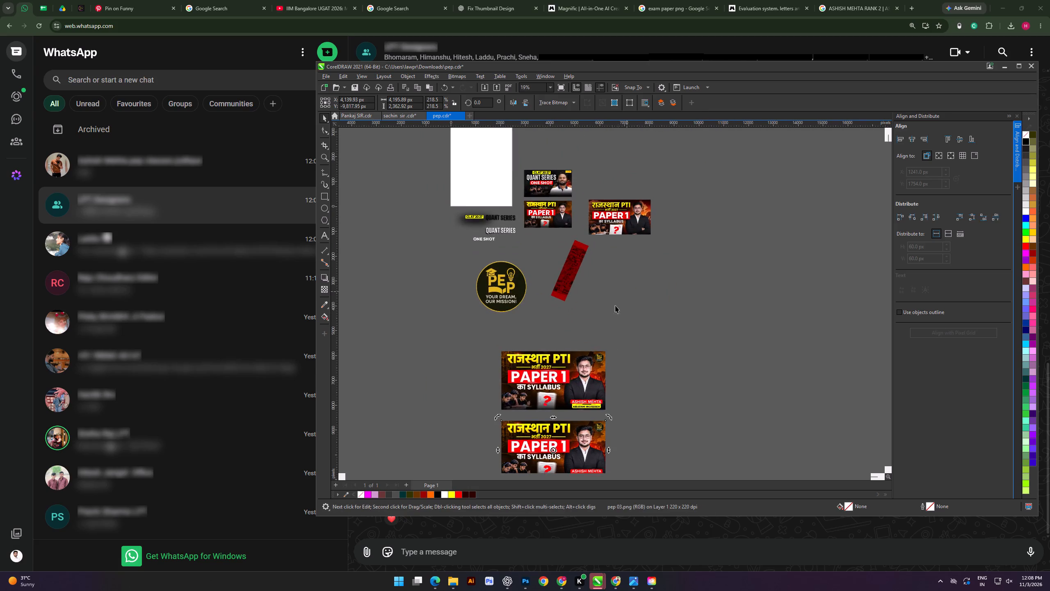
alt+scroll(615, 305, down, 3)
scroll(616, 344, up, 3)
click(638, 360)
drag(618, 363, 536, 417)
scroll(581, 382, down, 5)
alt+scroll(581, 382, up, 4)
click(626, 268)
double_click(619, 270)
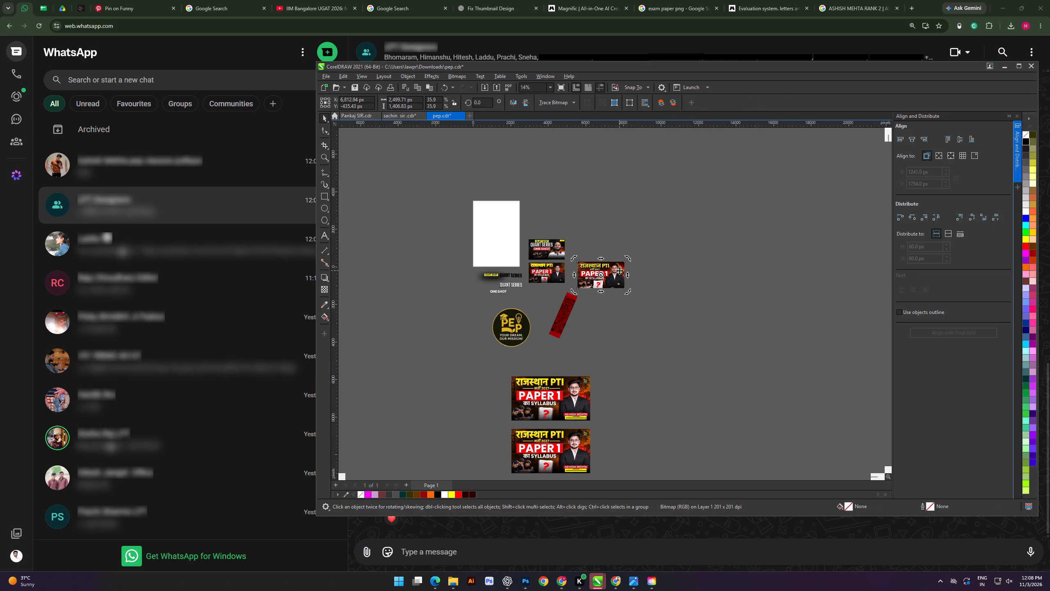
triple_click(619, 270)
Copy the small Paper 1 PowerClip thumbnail beneath the Quant Series one into the empty canvas area beside the PEP logo.
scroll(543, 269, up, 3)
drag(516, 253, 569, 286)
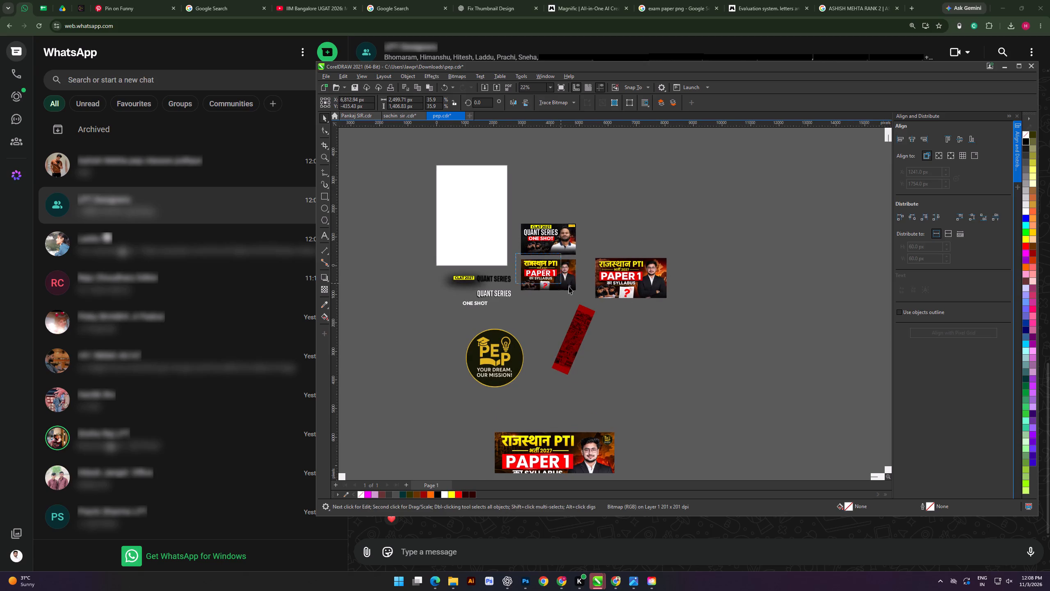
drag(569, 286, 585, 296)
right_drag(555, 275, 644, 384)
click(674, 398)
click(693, 403)
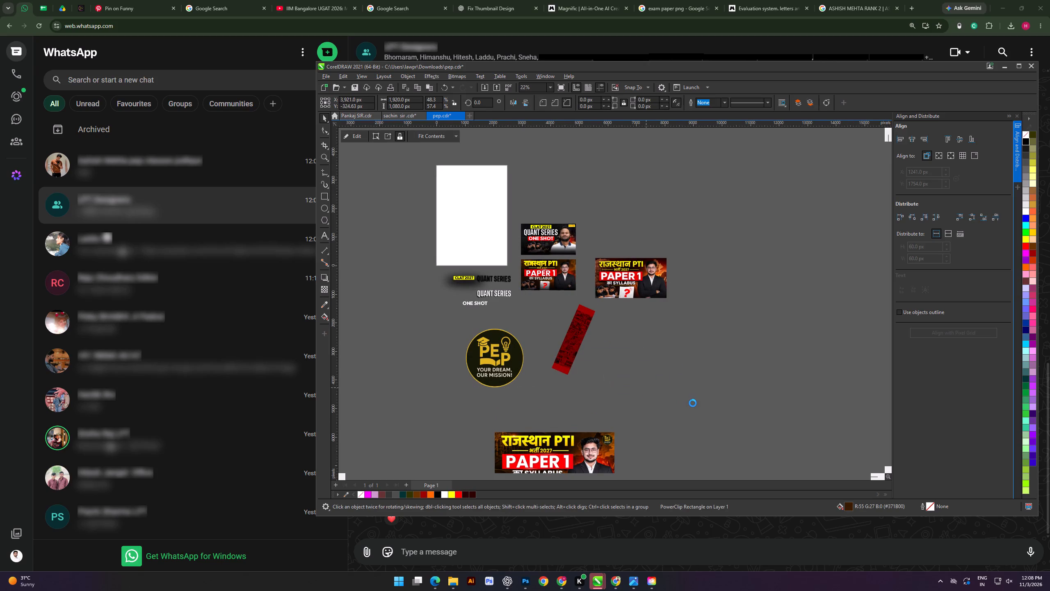
Move the red-and-yellow name and rank tag from a large thumbnail to the new PowerClip copy.
alt+scroll(693, 403, down, 8)
scroll(678, 401, up, 1)
alt+scroll(605, 403, down, 3)
drag(635, 408, 548, 448)
drag(572, 425, 675, 327)
Scale the name tag to about 571 px wide over the teacher's photo and bring it to the front.
scroll(683, 307, up, 11)
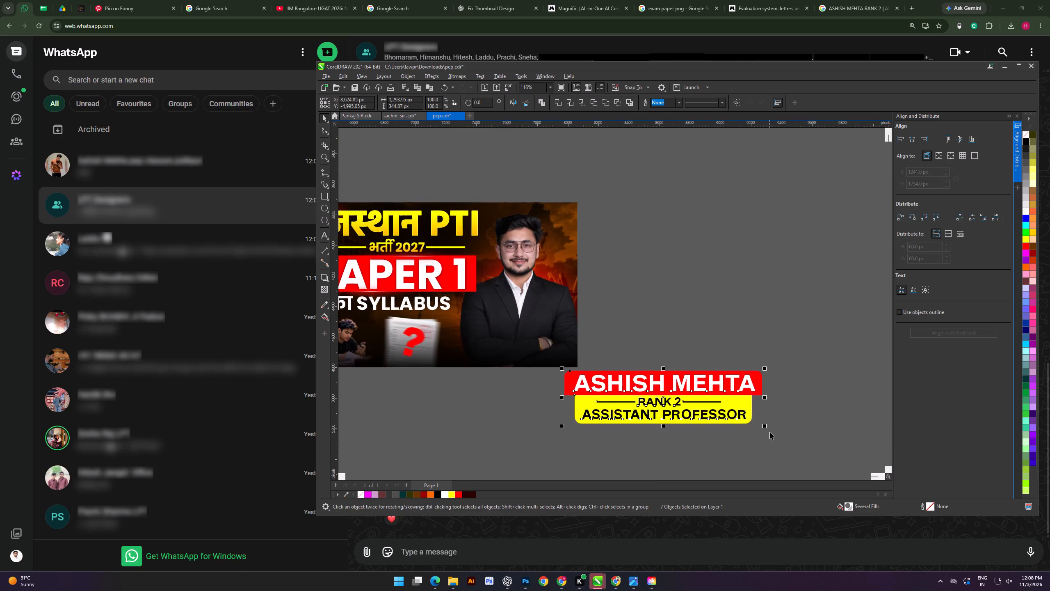
drag(766, 427, 686, 428)
drag(624, 384, 525, 348)
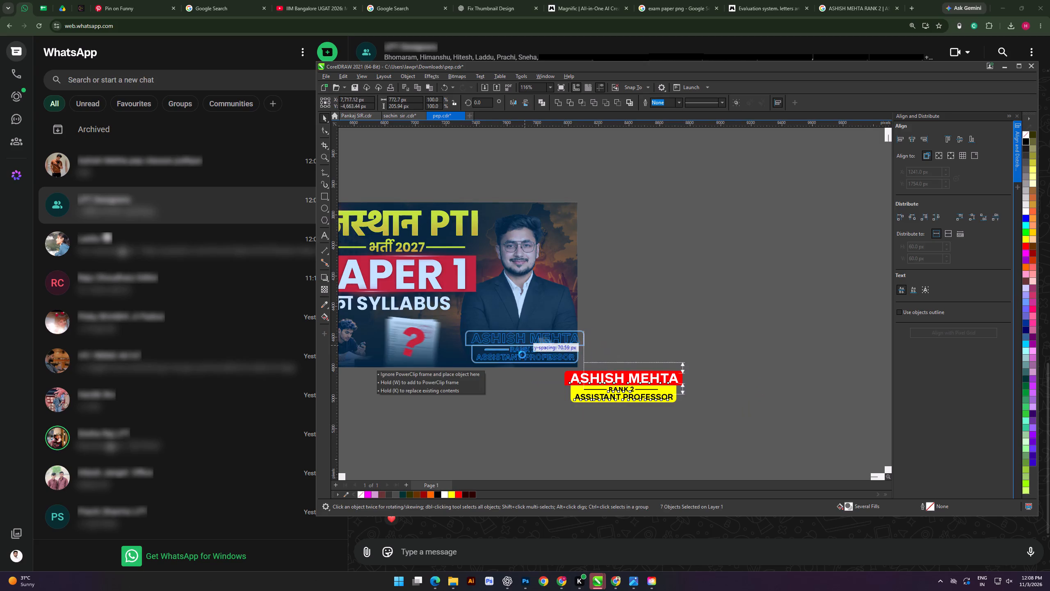
scroll(529, 369, up, 5)
drag(616, 362, 569, 369)
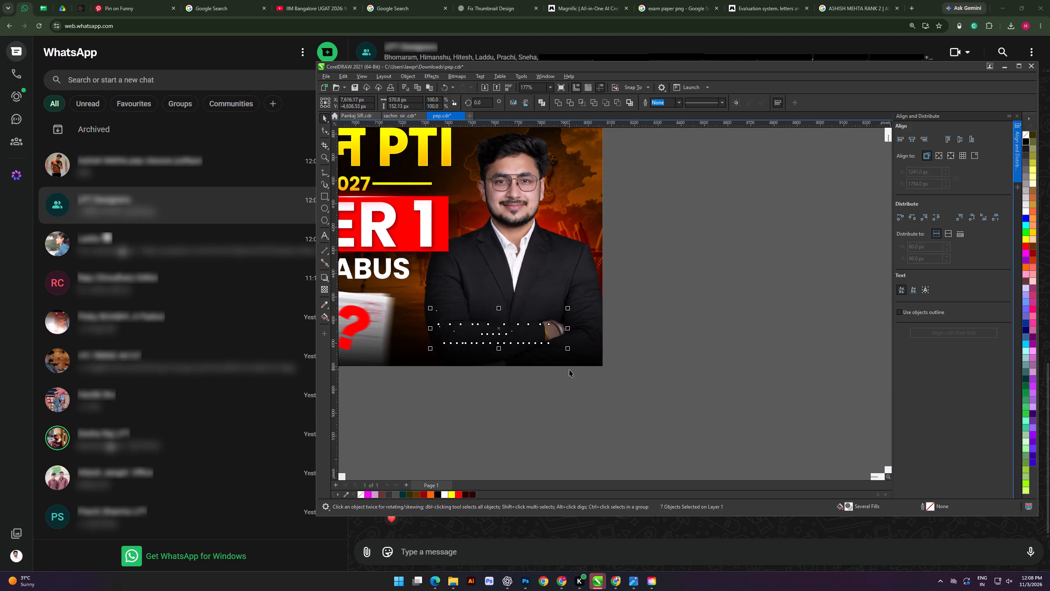
key(shift+Page_Up)
Shift the name tag to the thumbnail's lower-right corner under the teacher and enlarge it to about 624 px wide.
scroll(597, 364, down, 5)
shift+scroll(605, 368, up, 15)
drag(653, 348, 671, 357)
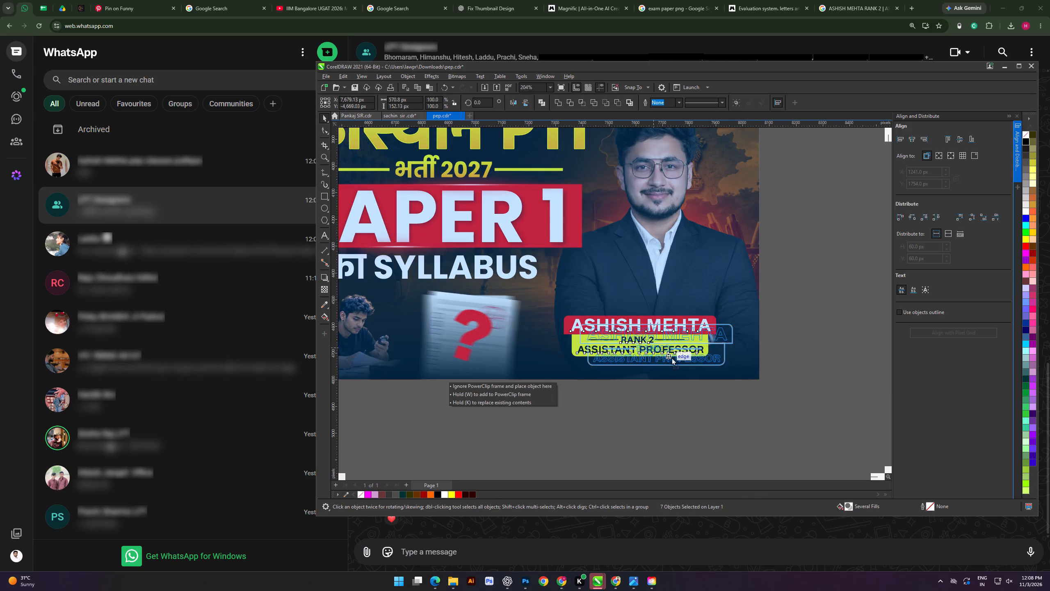
drag(671, 357, 676, 361)
shift+drag(744, 374, 751, 378)
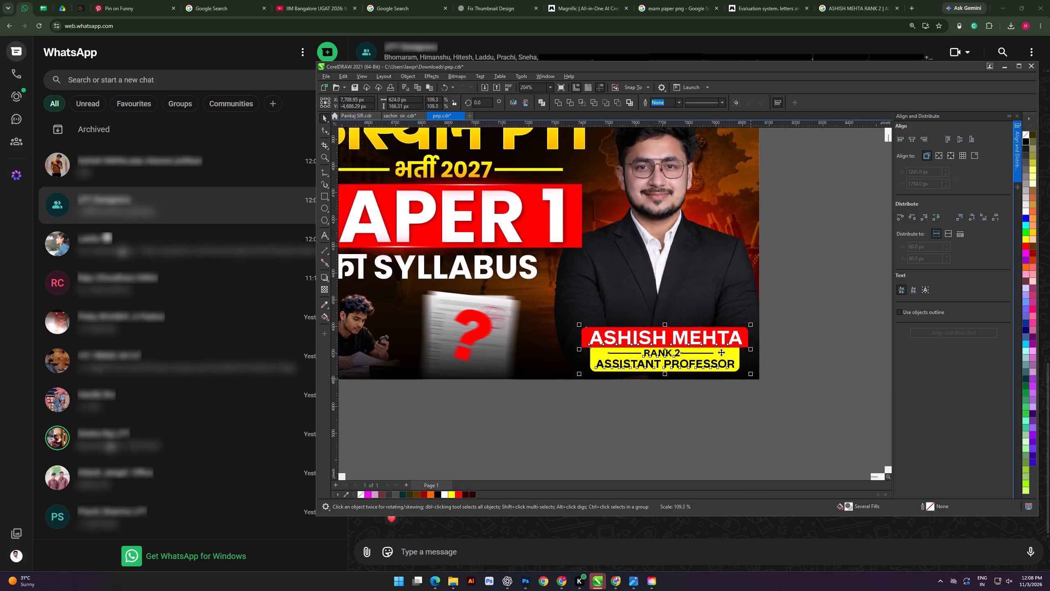
click(719, 350)
click(696, 364)
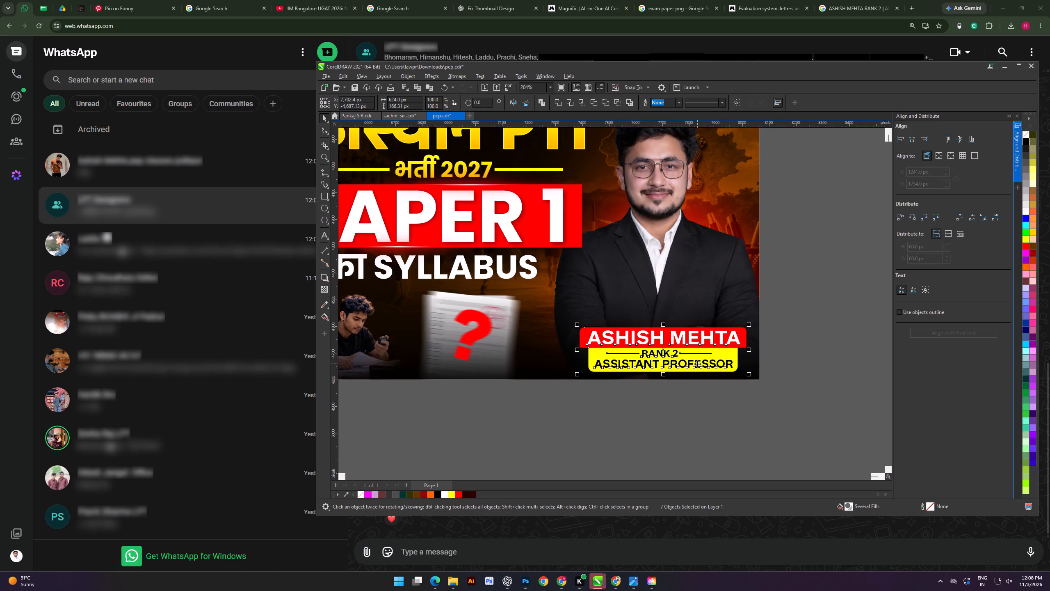
key(d)
click(698, 269)
drag(657, 411, 660, 405)
scroll(626, 315, down, 3)
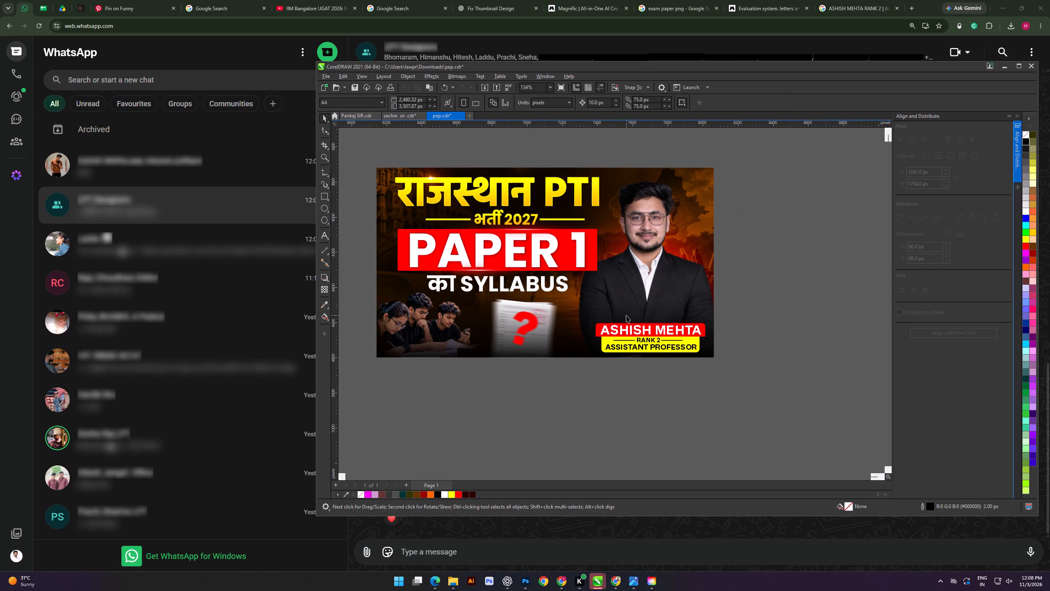
click(596, 359)
Open the new thumbnail's PowerClip contents, then copy and remove the large light flare covering the PAPER 1 text.
scroll(563, 243, down, 3)
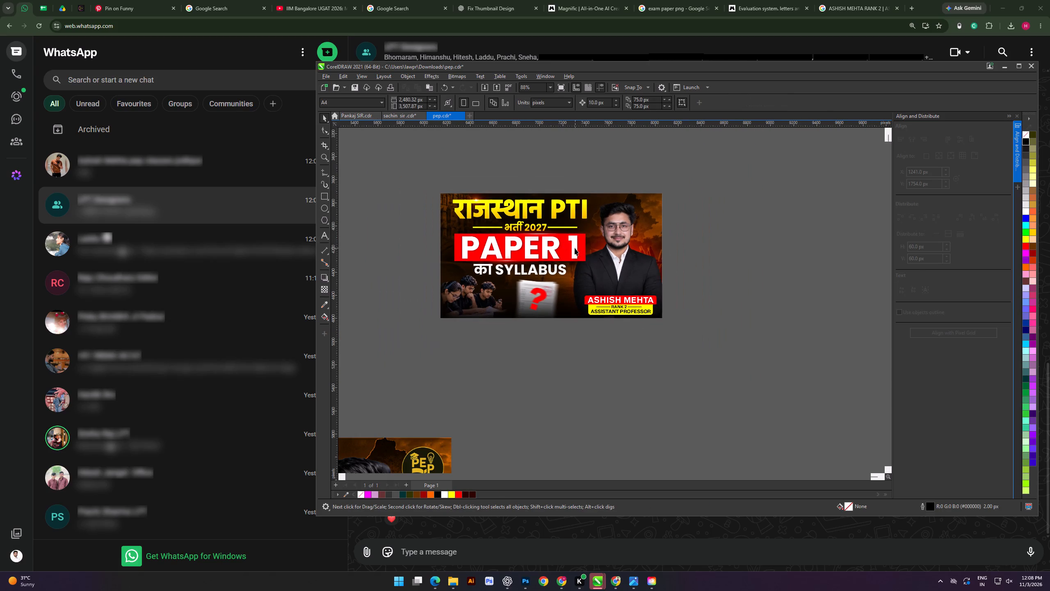
double_click(574, 248)
click(574, 248)
click(580, 242)
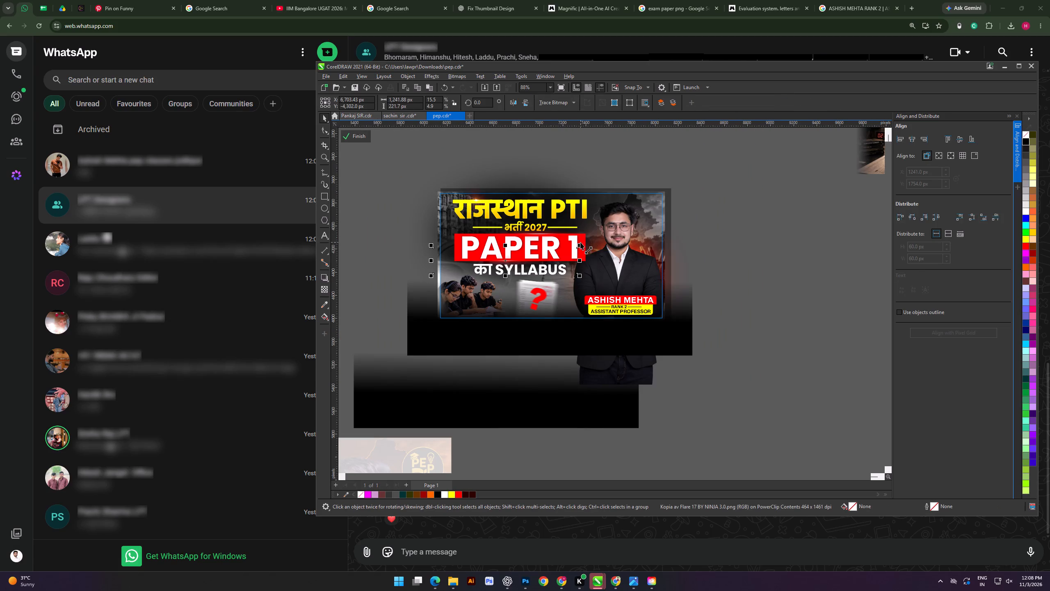
double_click(573, 238)
click(572, 250)
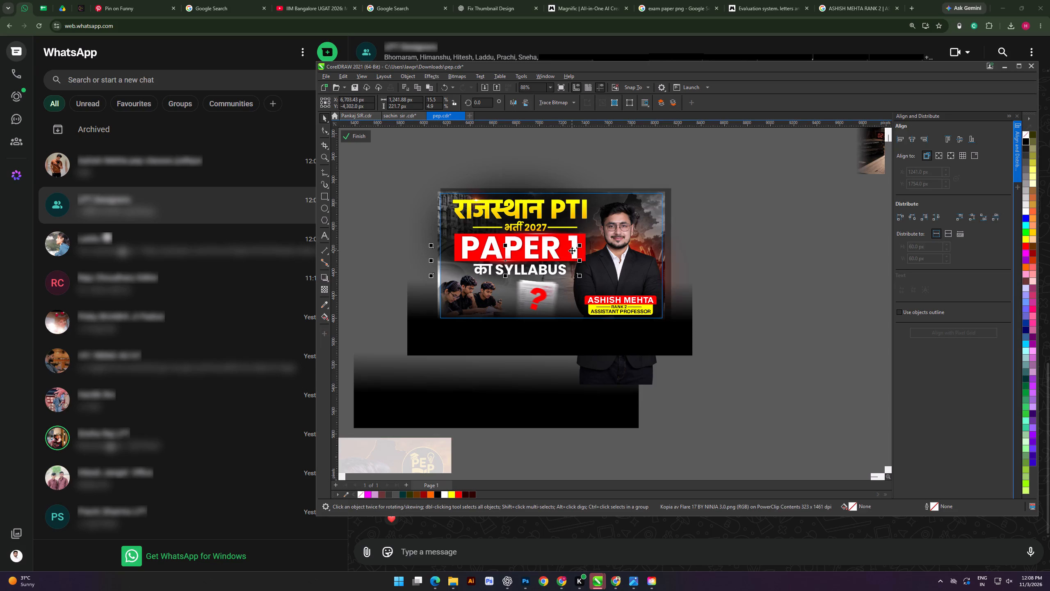
scroll(571, 241, up, 3)
click(578, 243)
scroll(575, 246, up, 2)
key(ctrl+c)
key(ctrl+x)
click(580, 247)
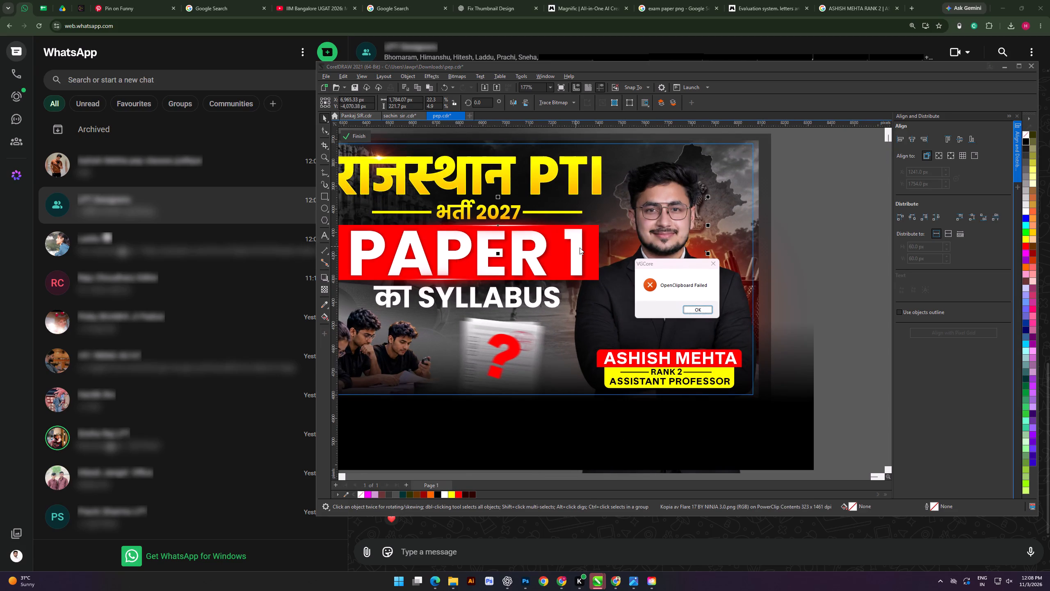
click(693, 311)
key(ctrl+c)
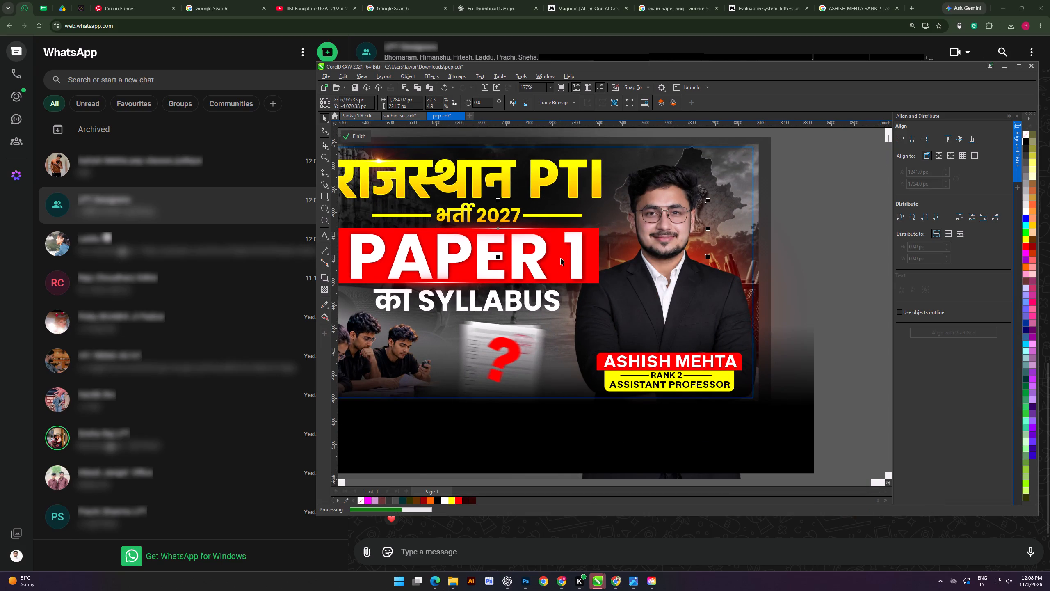
key(ctrl+x)
click(692, 309)
key(Delete)
Change the heading text PAPER 1 to PAPER 2.
double_click(581, 245)
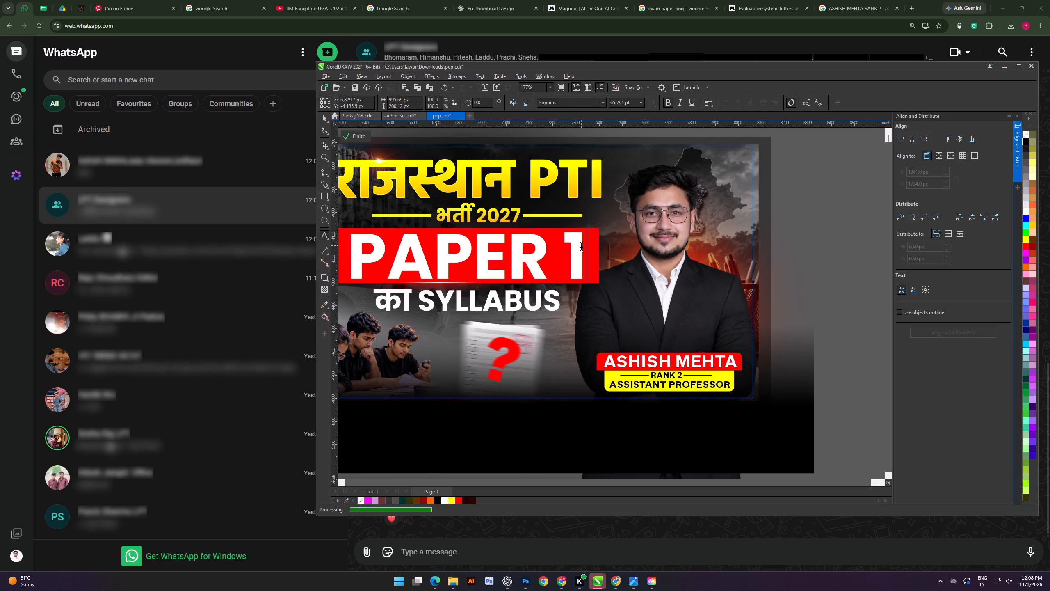
key(BackSpace)
key(2)
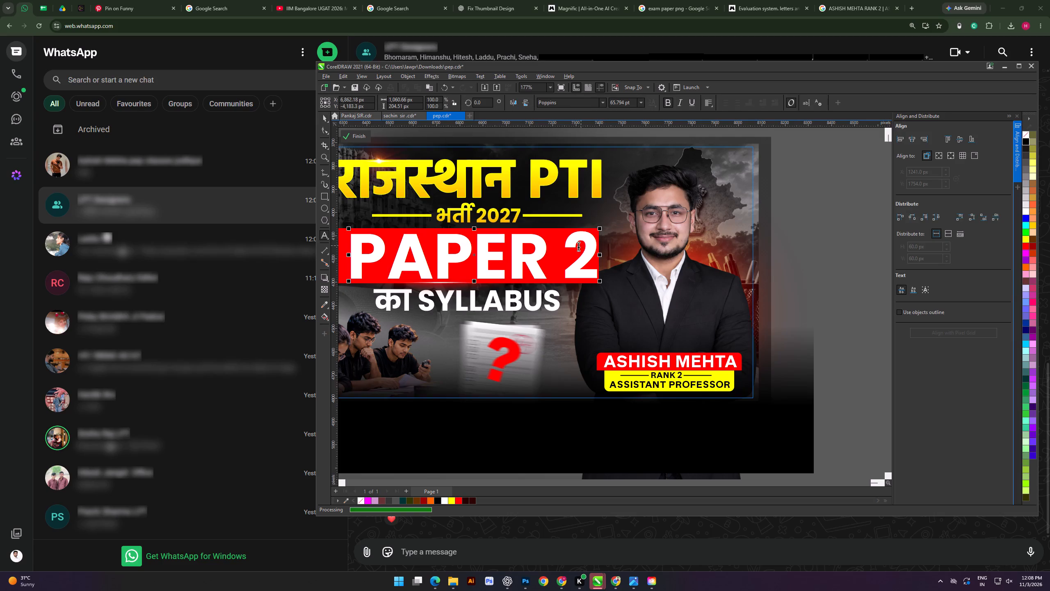
Shift the PAPER 2 text slightly left so it is centred on the red strip.
scroll(564, 262, down, 3)
click(325, 118)
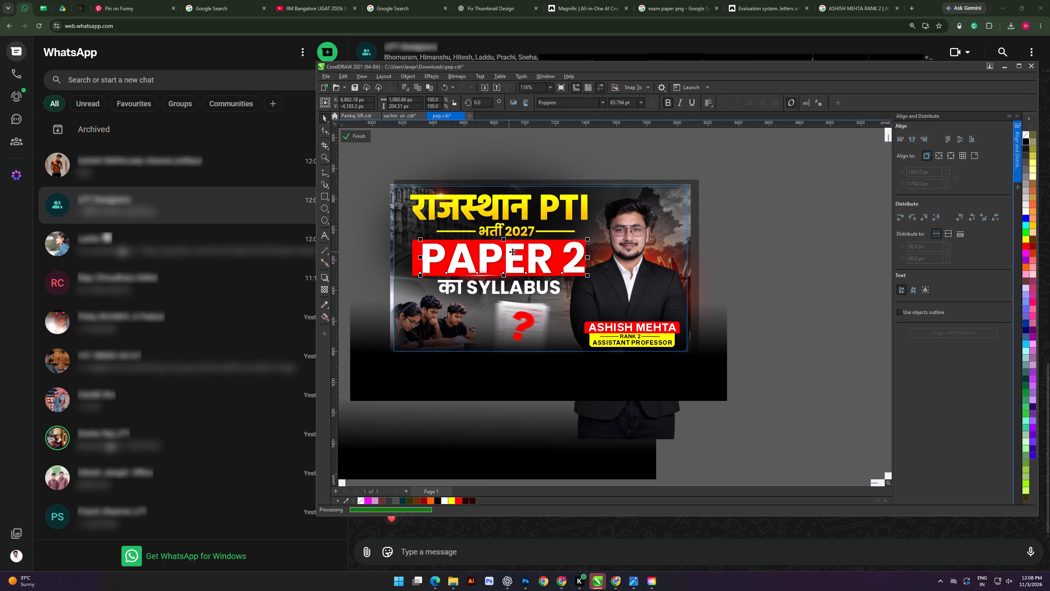
shift+scroll(520, 253, up, 10)
drag(476, 254, 471, 254)
key(ctrl+z)
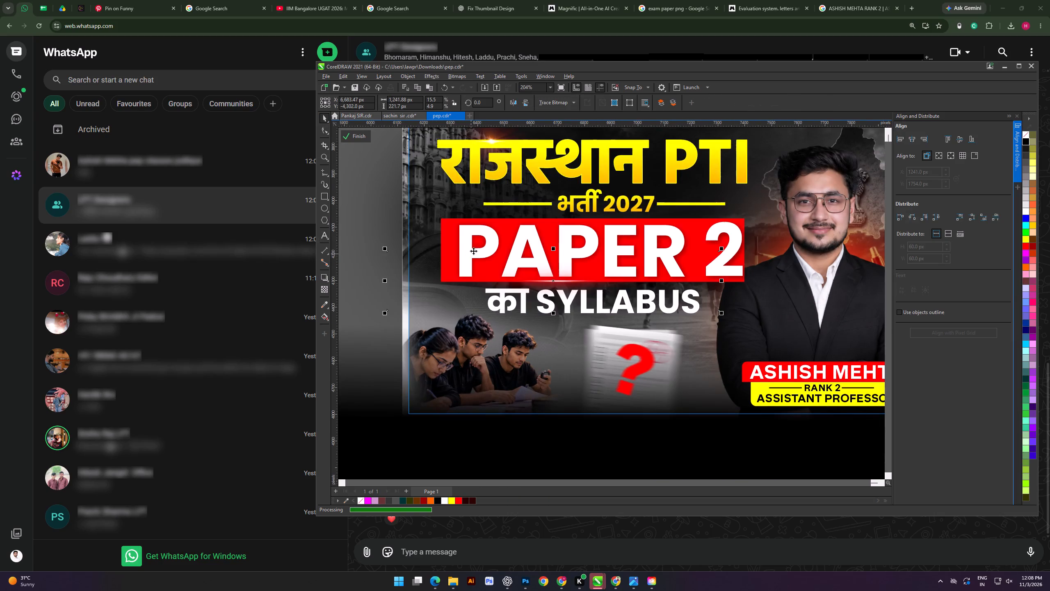
click(491, 234)
drag(493, 234, 488, 235)
Widen the red strip behind PAPER 2 evenly on both sides to about 1,184 px.
click(444, 221)
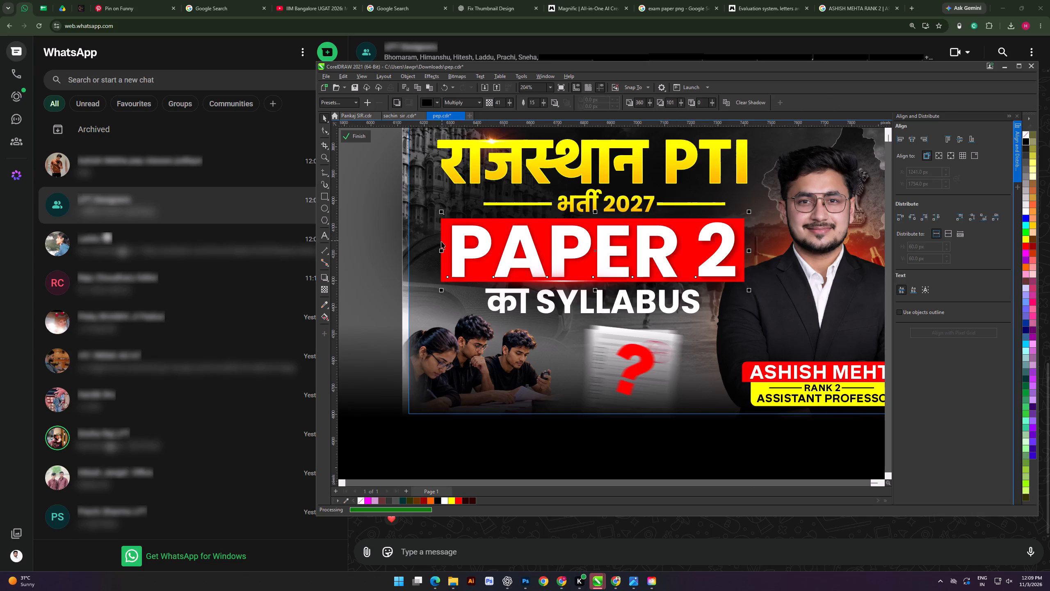
click(443, 234)
click(439, 232)
click(442, 230)
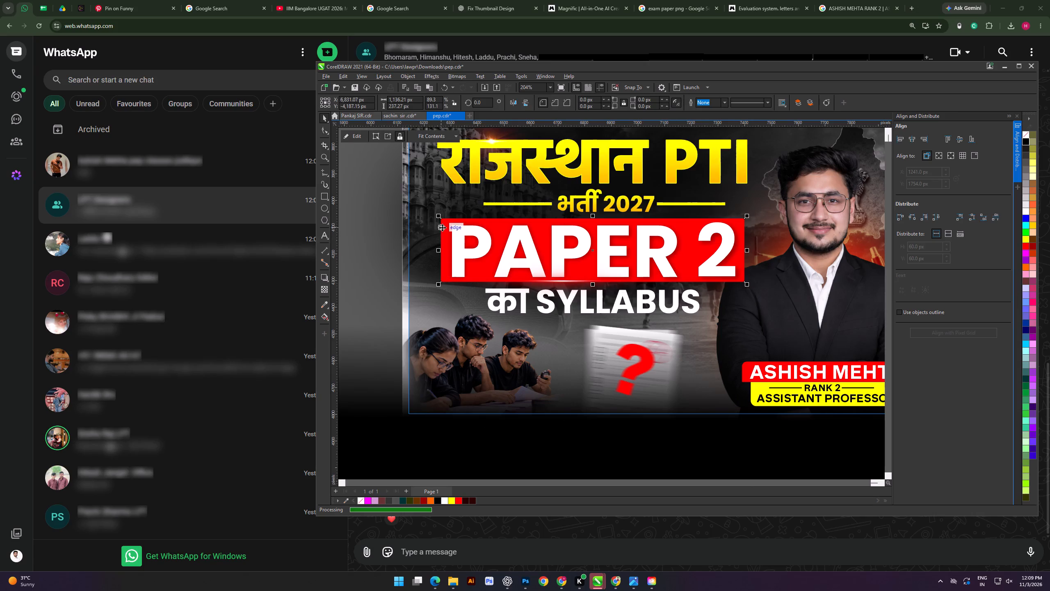
shift+drag(438, 250, 427, 254)
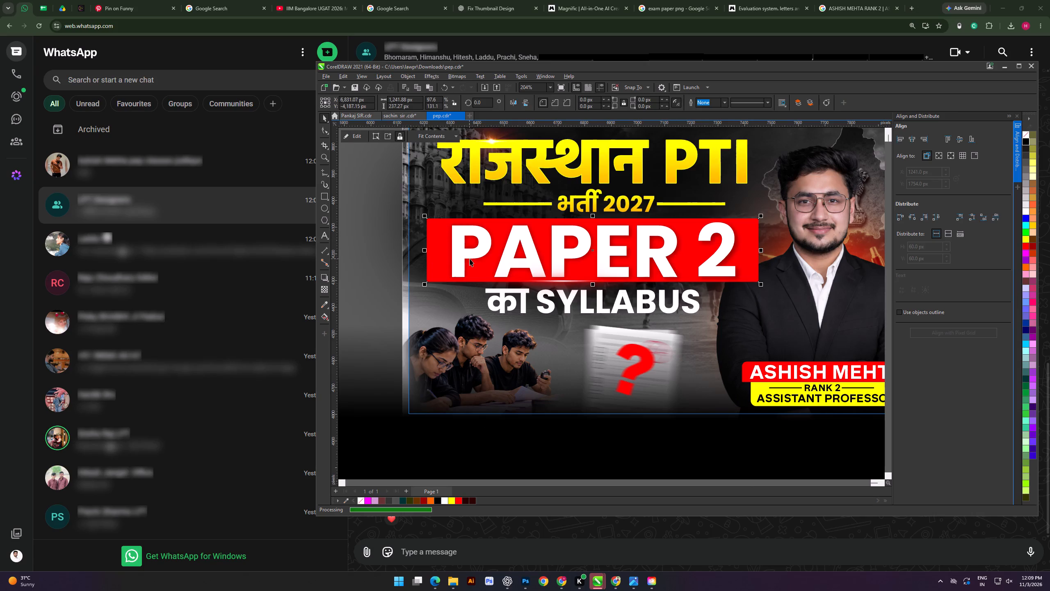
click(470, 259)
click(480, 248)
click(482, 238)
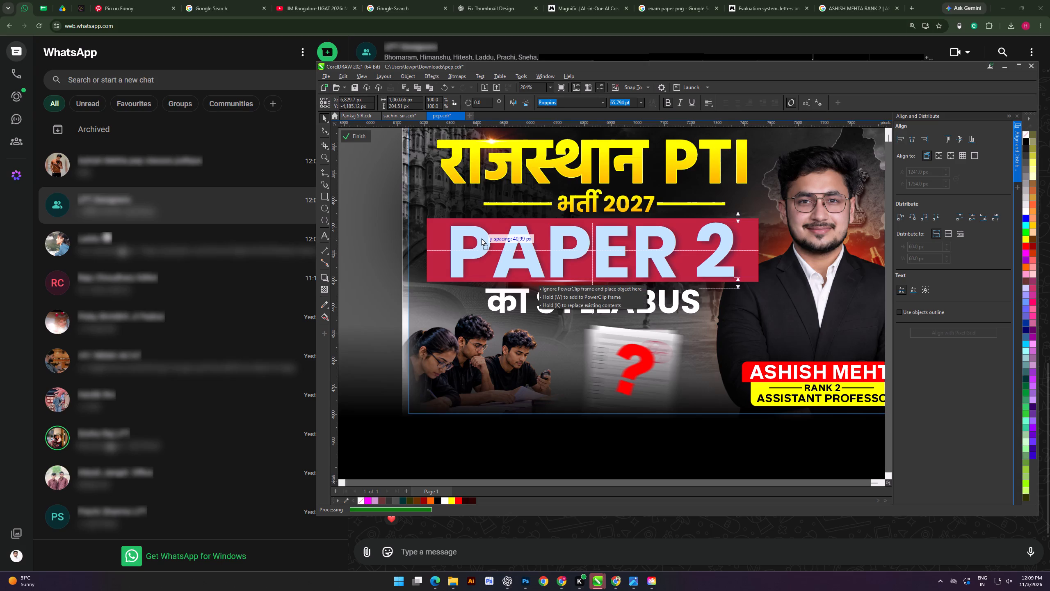
scroll(804, 223, up, 4)
click(724, 221)
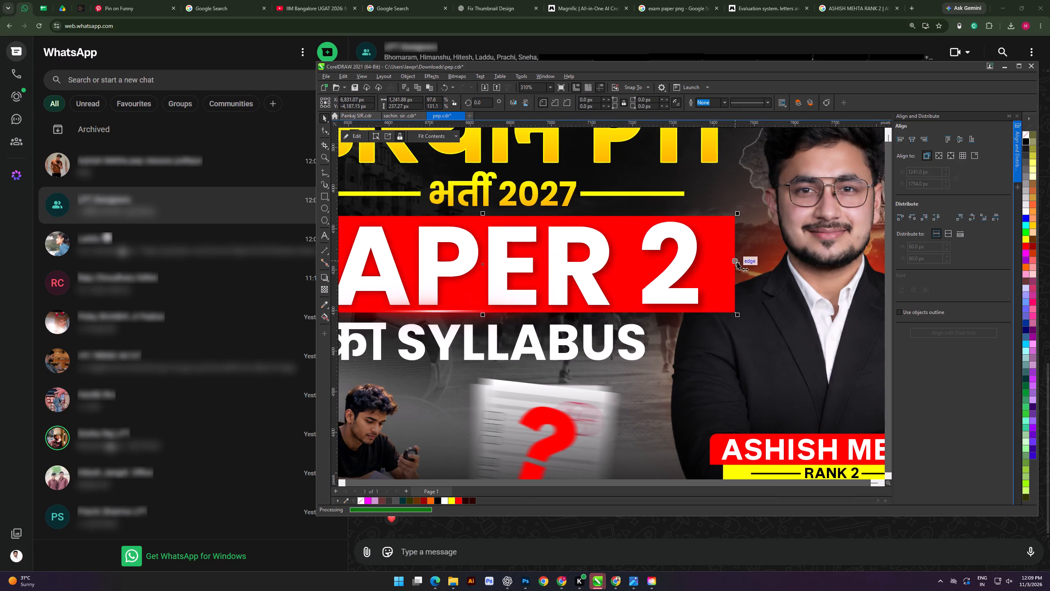
shift+drag(738, 263, 729, 267)
scroll(721, 265, down, 7)
Paste the copied light flare back into the PowerClip contents over the heading area.
click(416, 237)
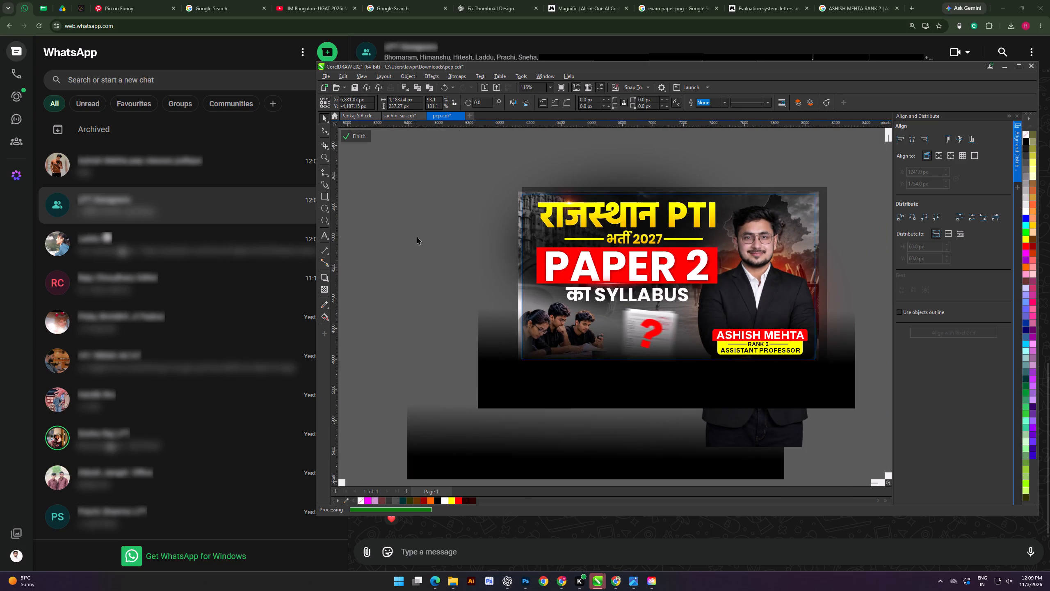
scroll(614, 248, down, 4)
shift+scroll(690, 249, down, 2)
shift+scroll(664, 248, up, 3)
key(ctrl+v)
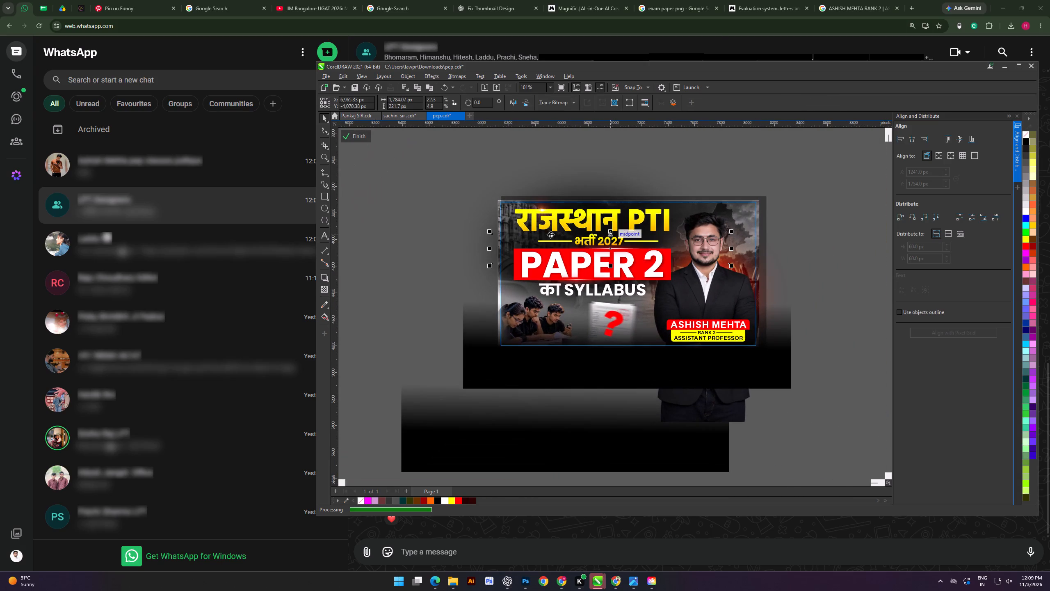
click(406, 229)
alt+scroll(621, 253, up, 2)
scroll(519, 271, up, 5)
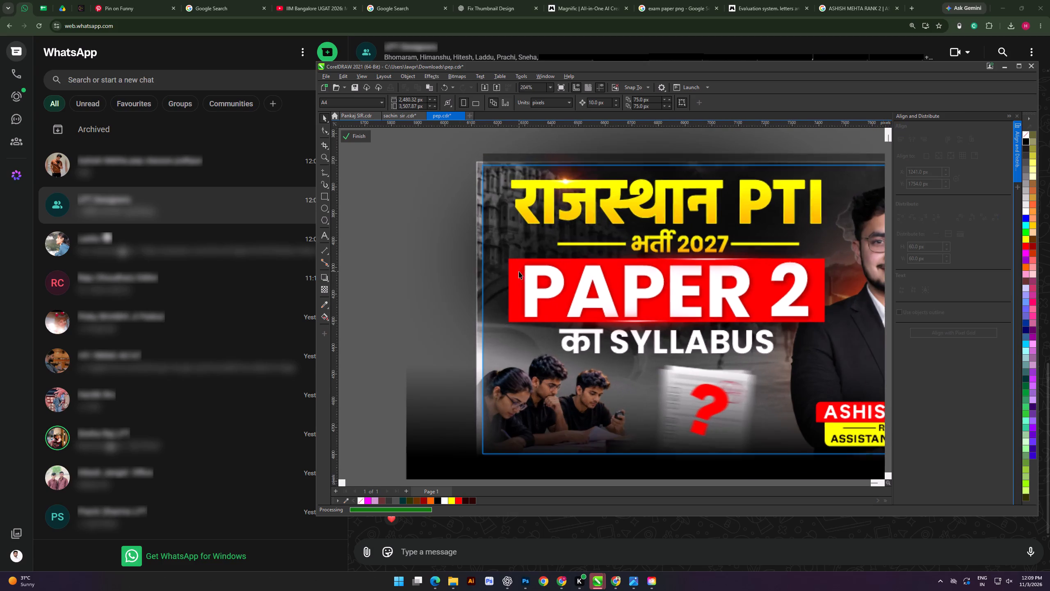
scroll(513, 267, down, 4)
shift+scroll(513, 267, down, 5)
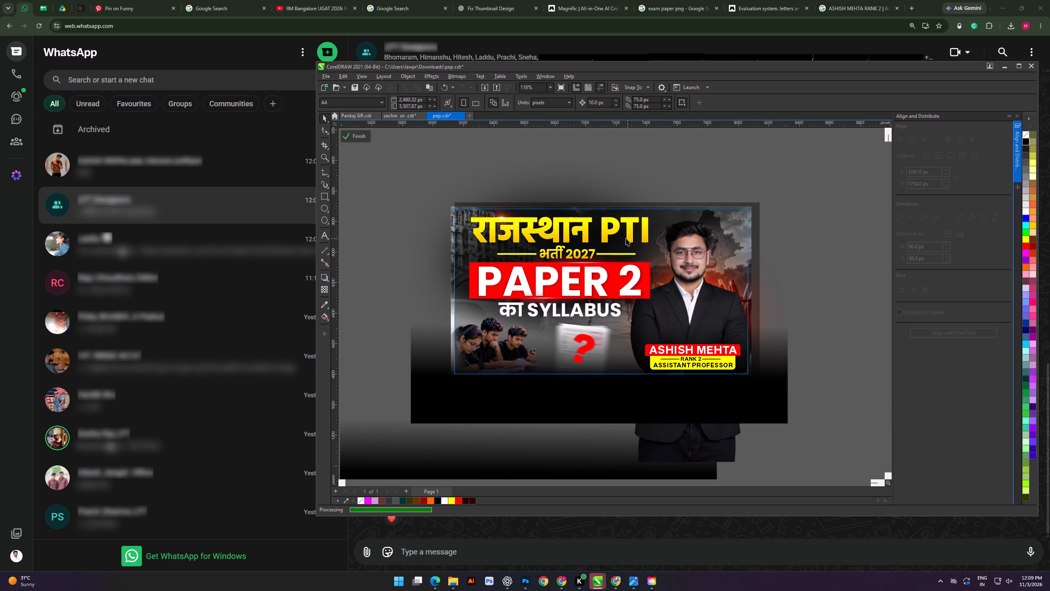
Finish editing the PowerClip contents and recolour the thumbnail's background frame to Purple (#9900CC).
click(356, 139)
click(386, 234)
scroll(626, 271, down, 8)
click(647, 277)
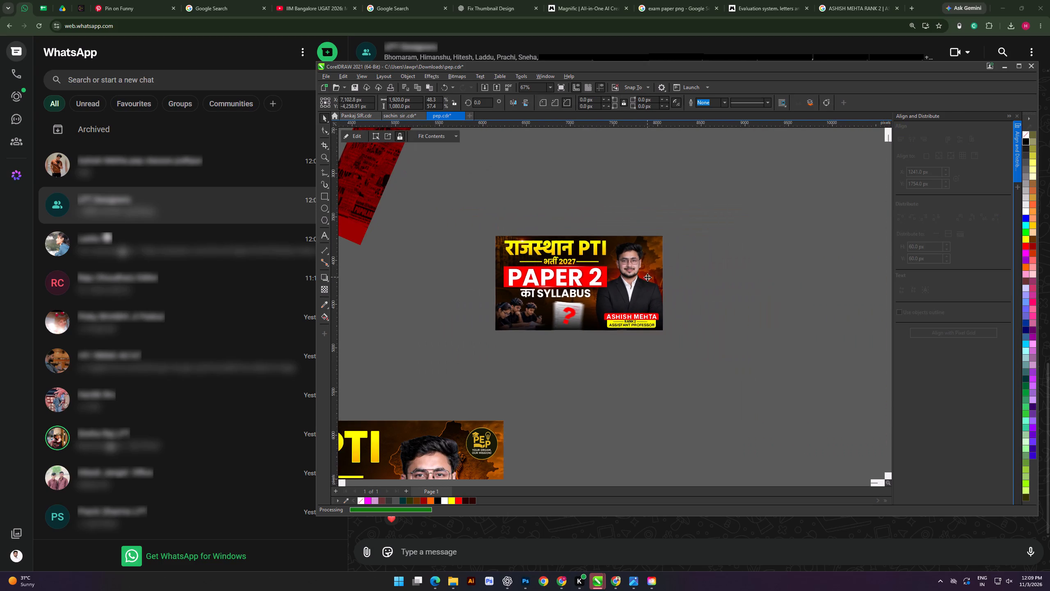
click(1023, 247)
click(1027, 260)
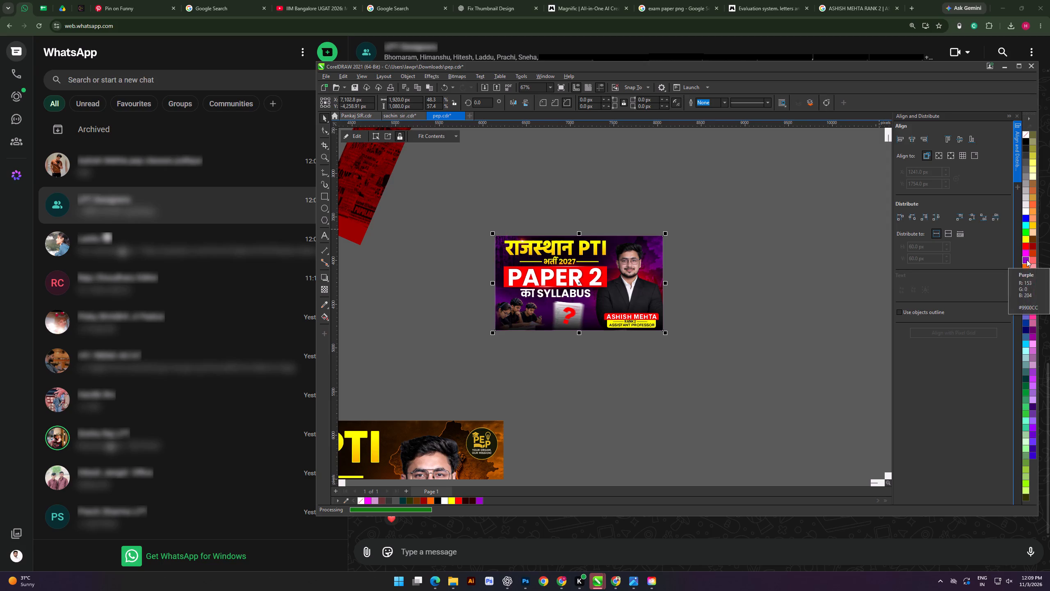
Open the thumbnail's PowerClip contents and delete the orange-red glow behind the presenter.
click(684, 355)
double_click(646, 282)
click(674, 272)
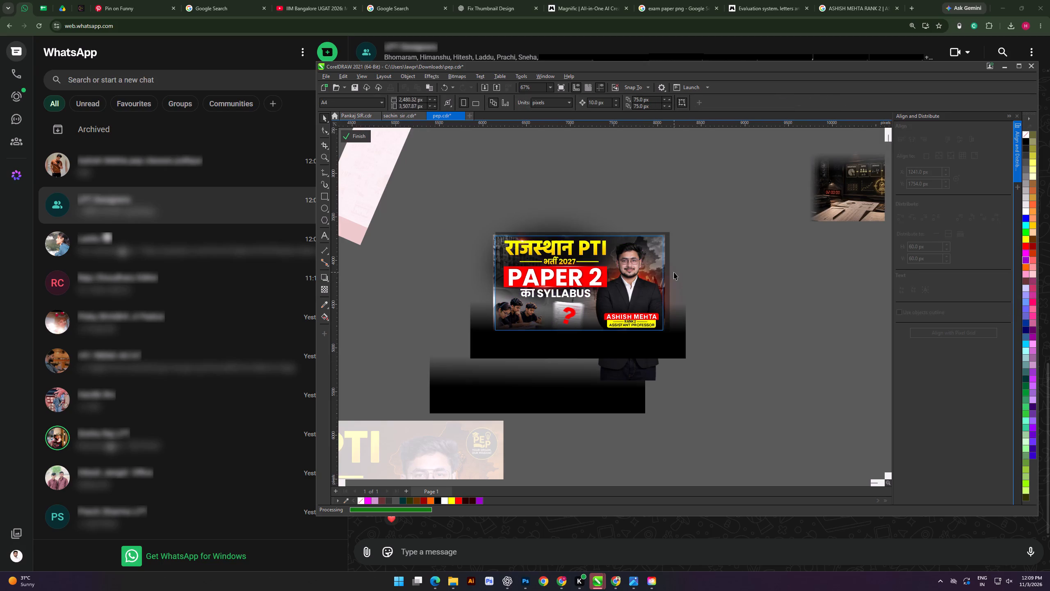
key(Delete)
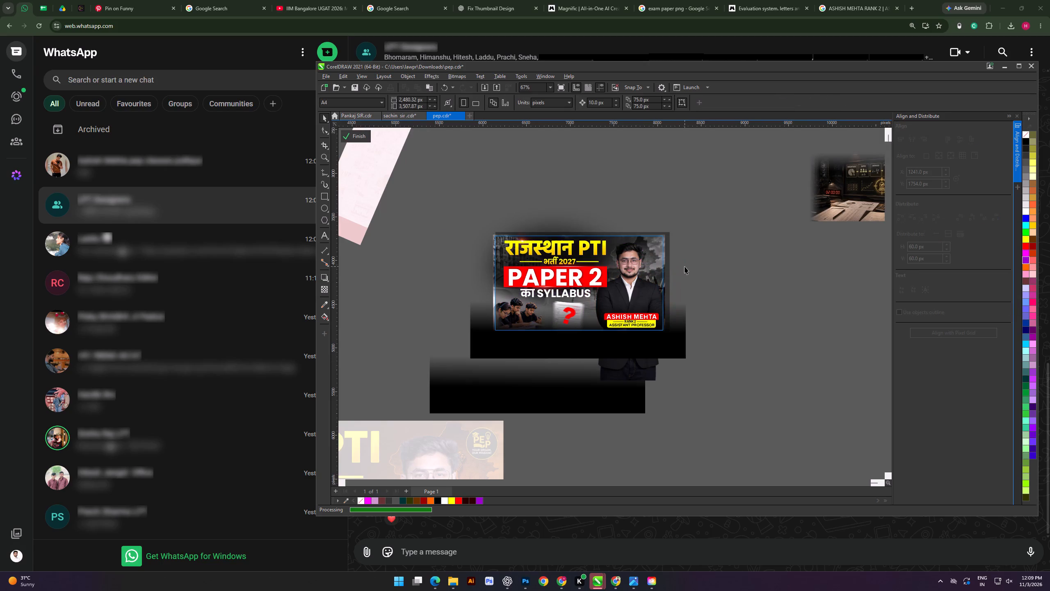
Import the magenta glow image Kopia av 3 GLOW from Downloads > Glow > Glow, placing it over the presenter about 813 px wide.
key(ctrl+i)
click(388, 416)
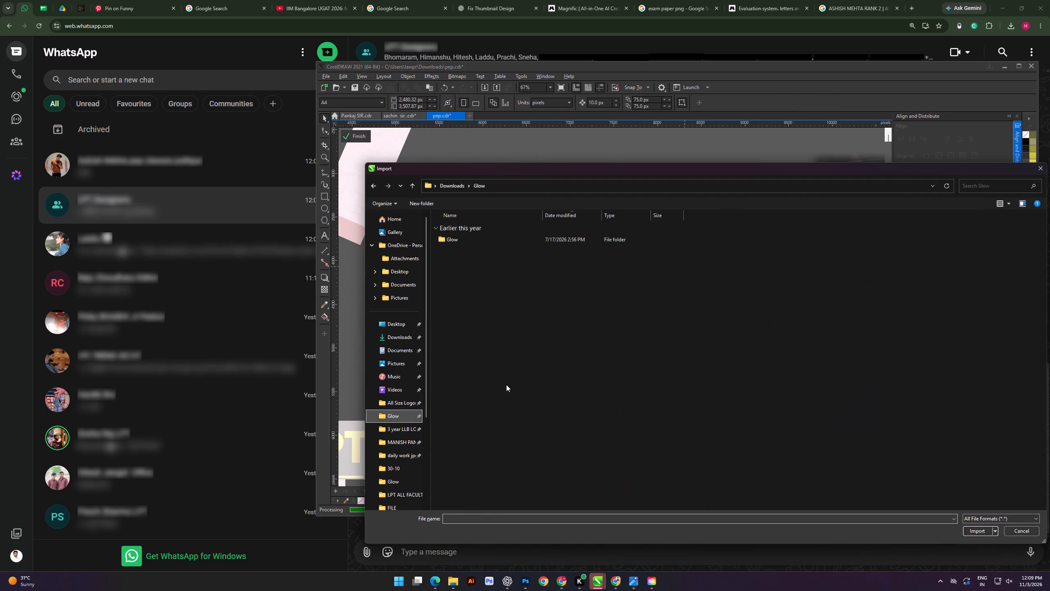
double_click(519, 239)
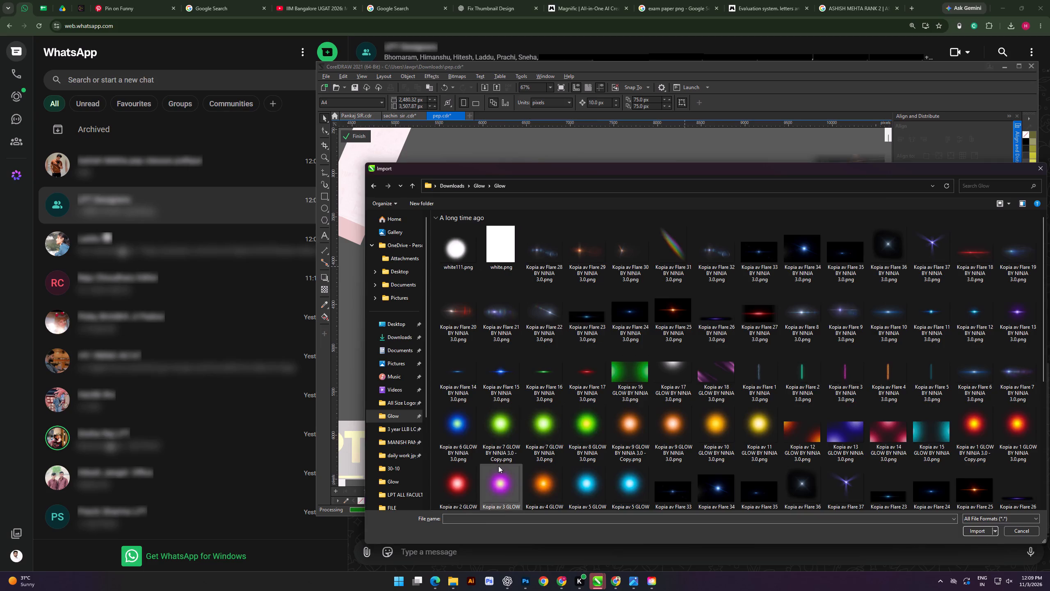
double_click(495, 479)
drag(595, 244, 668, 334)
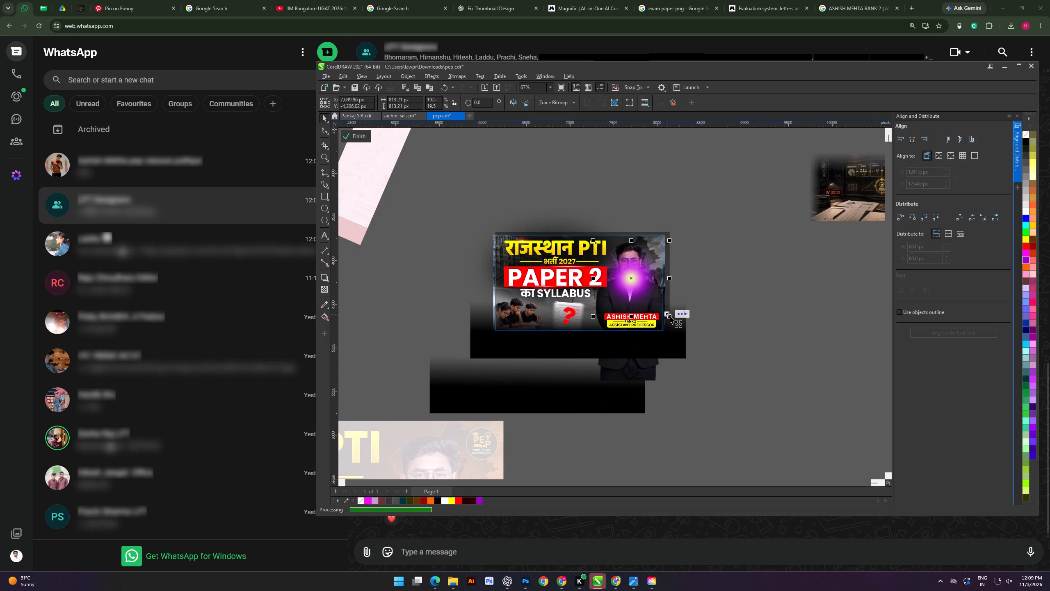
Resize the magenta glow to about 898 × 1,603 px and place it over the presenter's torso.
shift+drag(671, 316, 706, 359)
drag(656, 270, 655, 282)
shift+drag(703, 291, 684, 296)
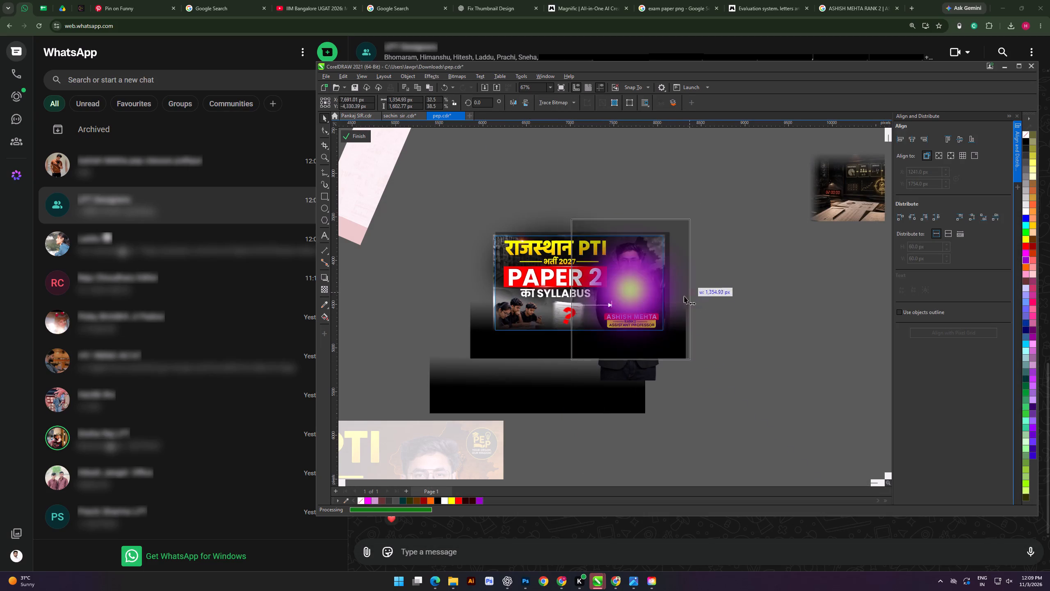
shift+drag(684, 296, 672, 298)
scroll(652, 293, up, 3)
drag(620, 282, 621, 291)
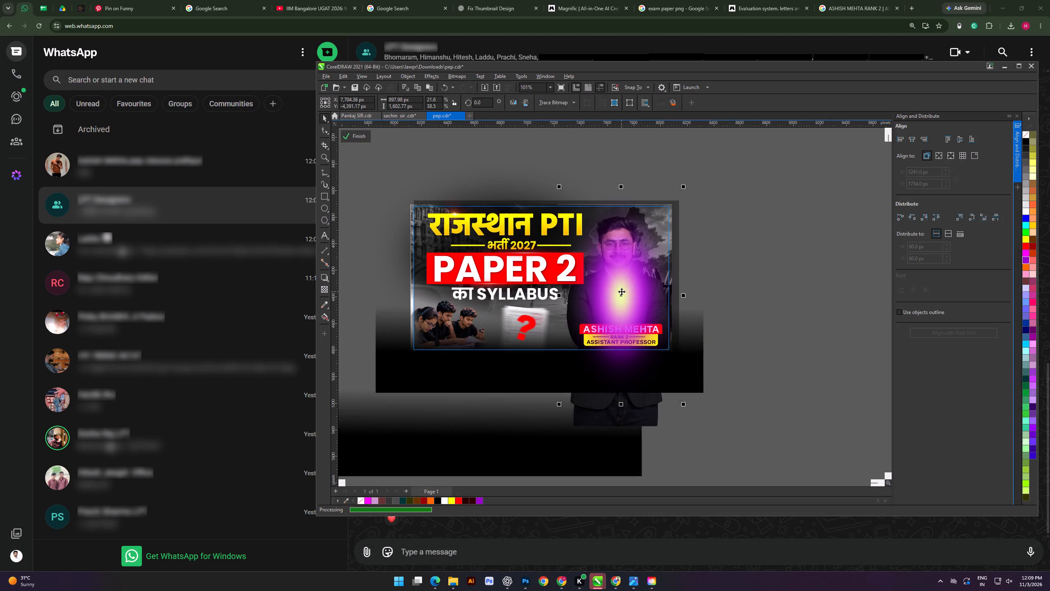
Send the magenta glow backward until it sits behind the presenter, and finish editing the PowerClip contents.
key(ctrl+Page_Down)
key(ctrl+Page_Down)
key(ctrl+Page_Down)
key(ctrl+Page_Down)
key(ctrl+Page_Down)
key(ctrl+Page_Down)
key(ctrl+Page_Down)
key(ctrl+Page_Down)
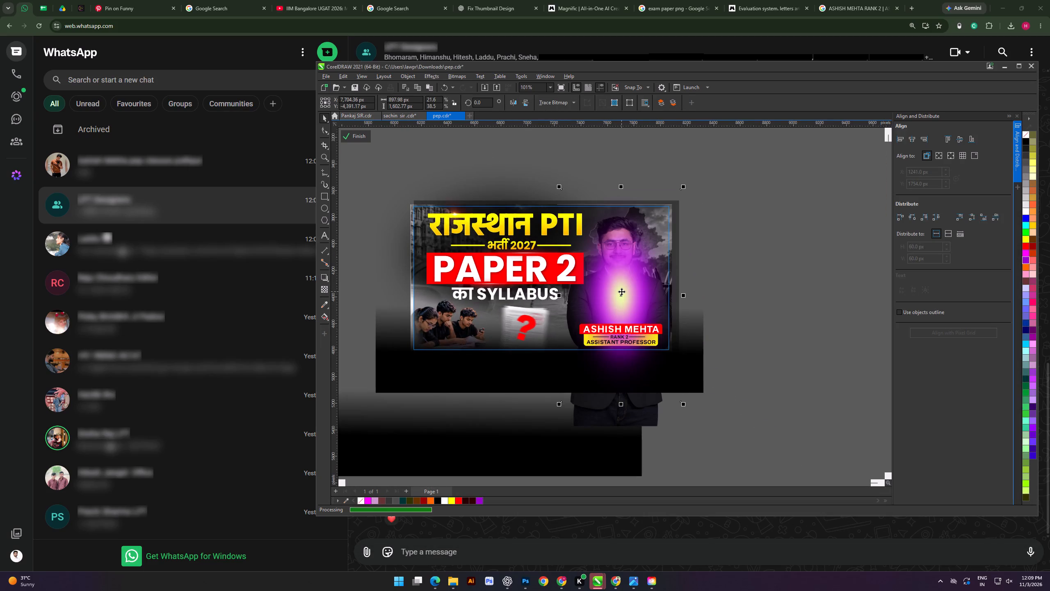
key(ctrl+Page_Down)
key(ctrl+Page_Down)
key(ctrl+Page_Down)
key(ctrl+Page_Down)
key(ctrl+Page_Down)
key(ctrl+Page_Down)
key(ctrl+Page_Down)
key(ctrl+Page_Down)
key(ctrl+Page_Down)
key(ctrl+Page_Down)
key(ctrl+Page_Down)
key(ctrl+Page_Down)
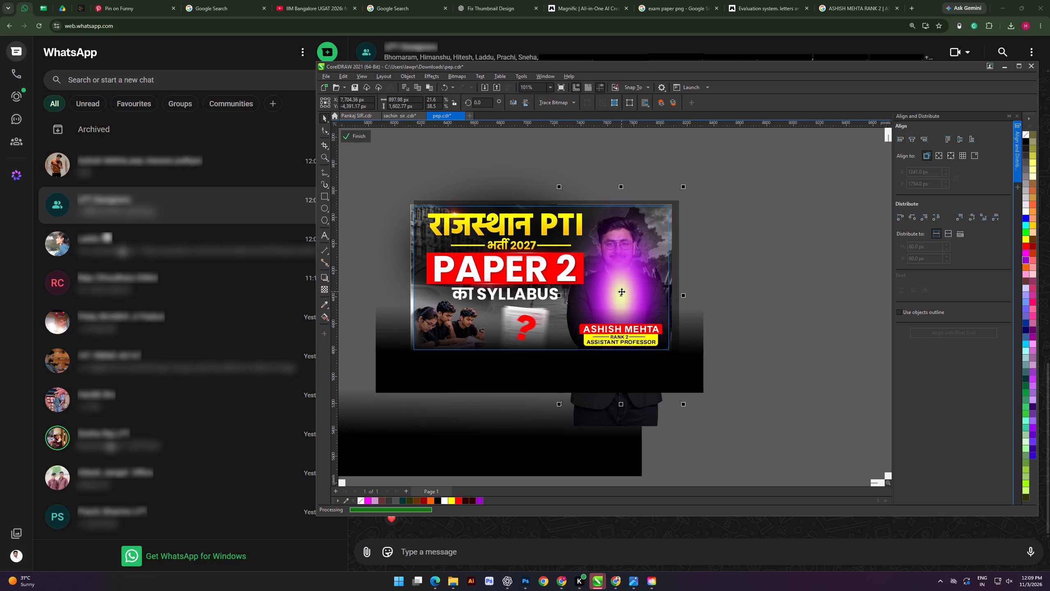
key(ctrl+Page_Down)
key(ctrl+Page_Down)
click(338, 130)
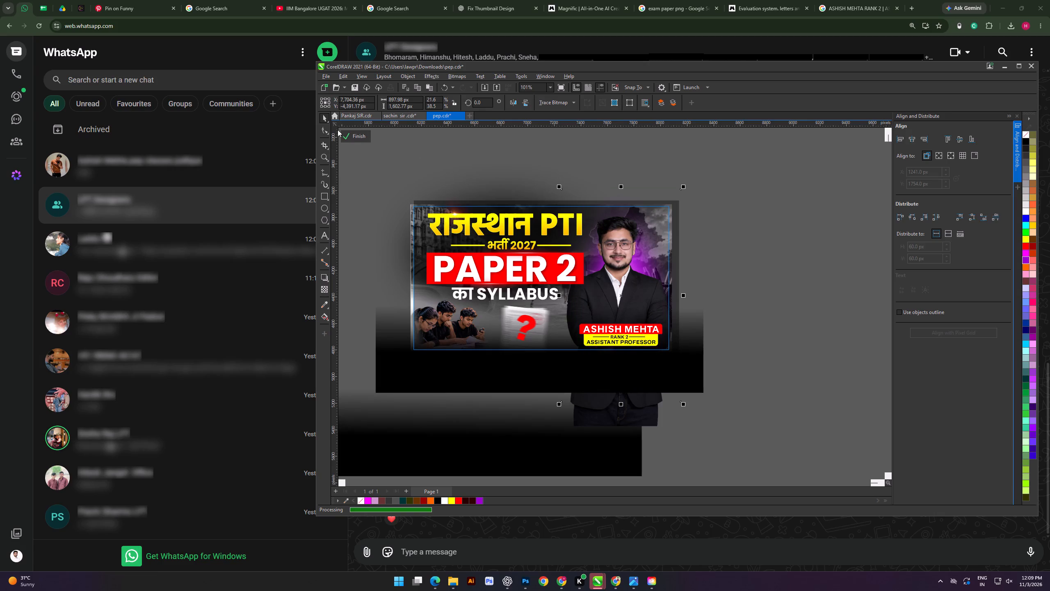
click(356, 135)
click(545, 177)
click(756, 190)
shift+scroll(628, 357, up, 3)
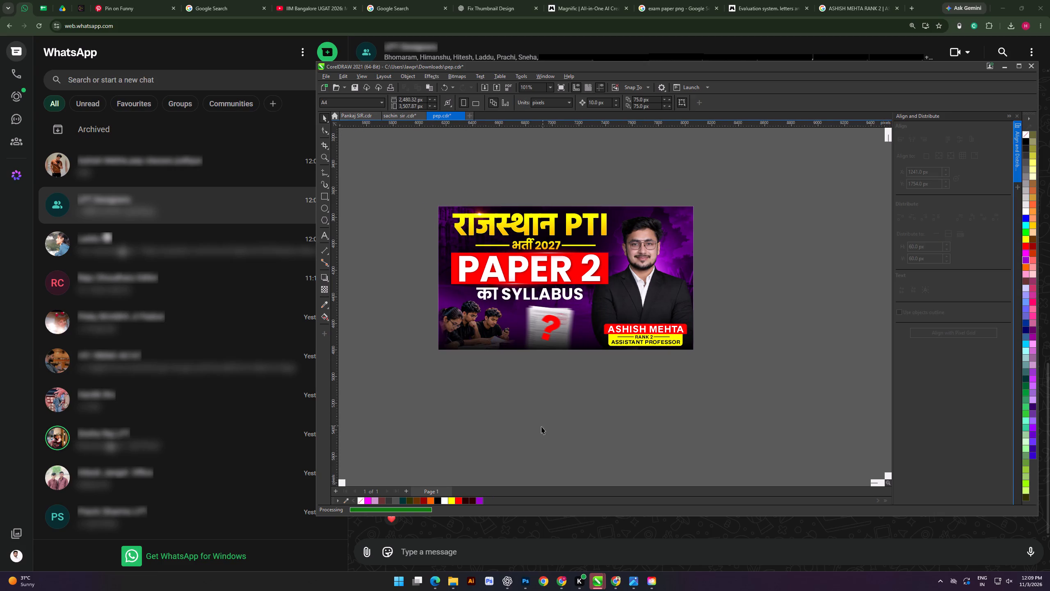
drag(541, 426, 543, 422)
shift+scroll(553, 339, up, 2)
alt+scroll(557, 358, up, 1)
click(548, 406)
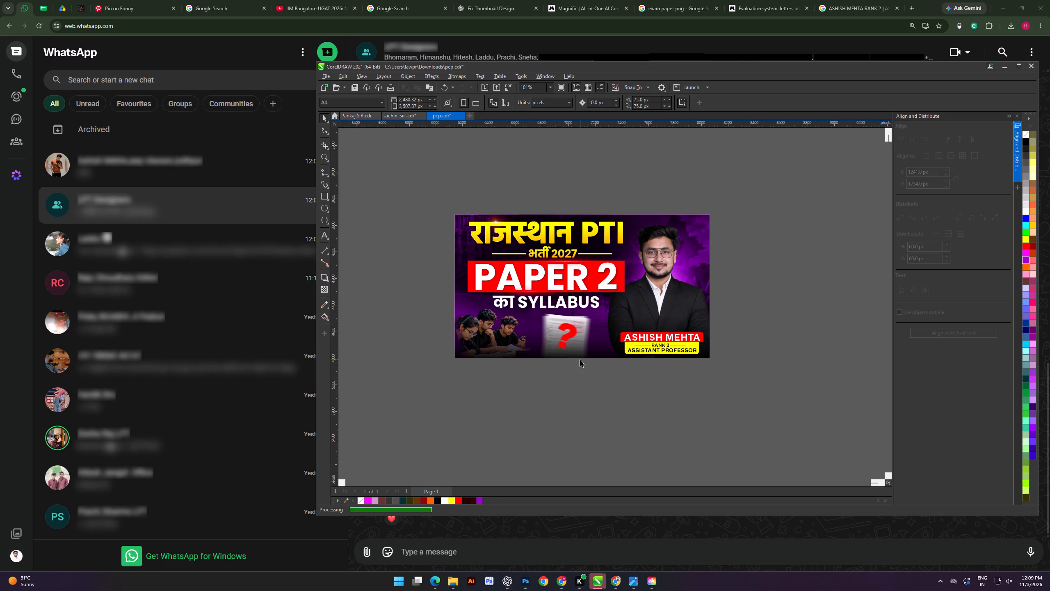
Reopen the PowerClip contents and cut the light flare along the top edge of the PAPER 2 strip.
double_click(468, 275)
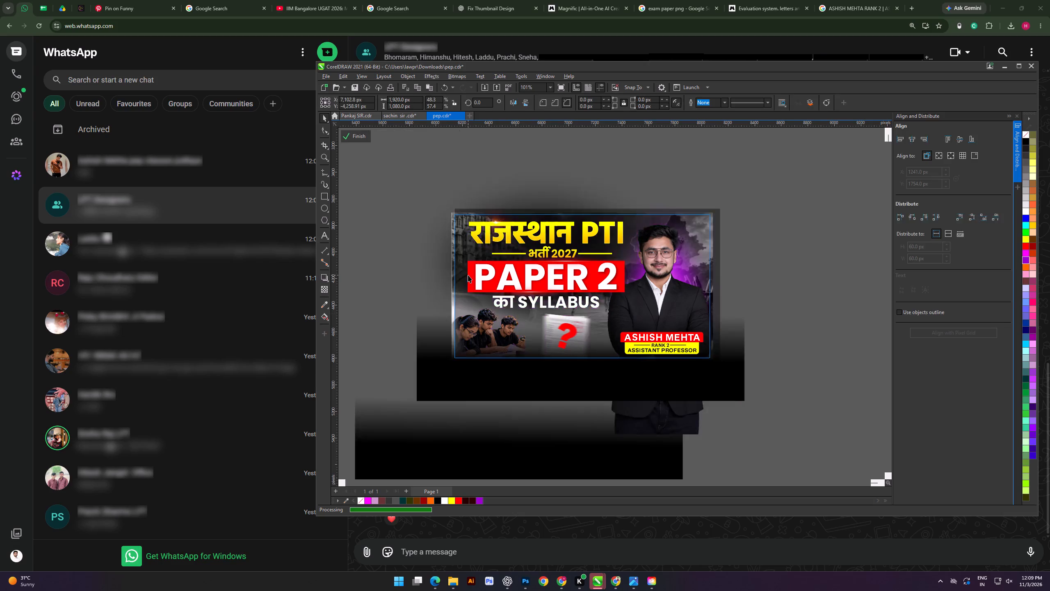
scroll(468, 275, up, 4)
click(464, 265)
click(470, 261)
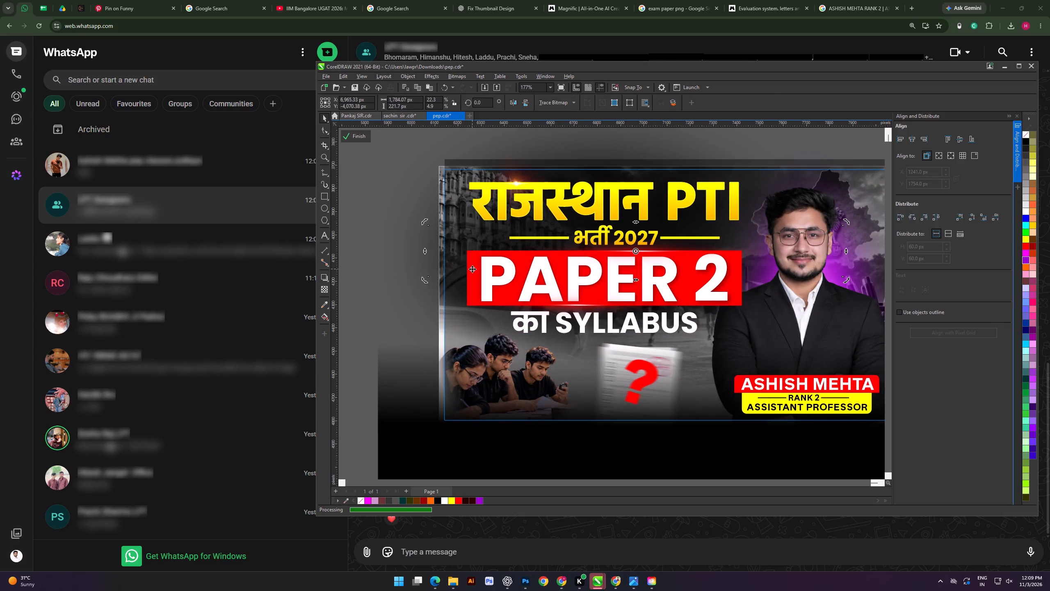
key(ctrl+c)
key(ctrl+x)
Recolour the red strip behind PAPER 2 to the same purple as the background.
click(470, 265)
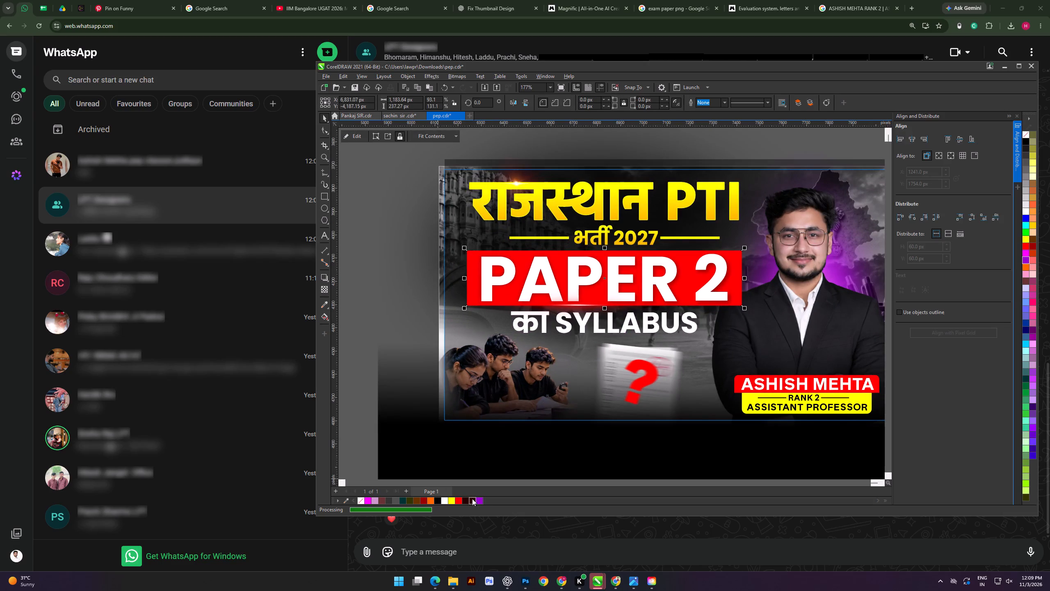
click(481, 503)
click(377, 215)
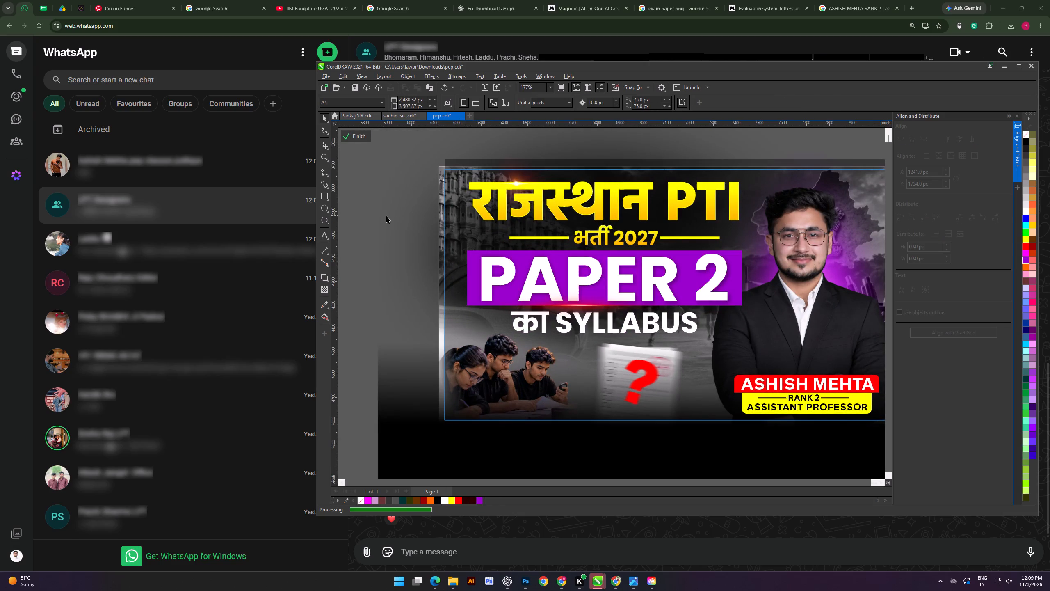
Delete the red light flare along the PAPER 2 strip's bottom edge and finish editing the PowerClip contents.
click(550, 306)
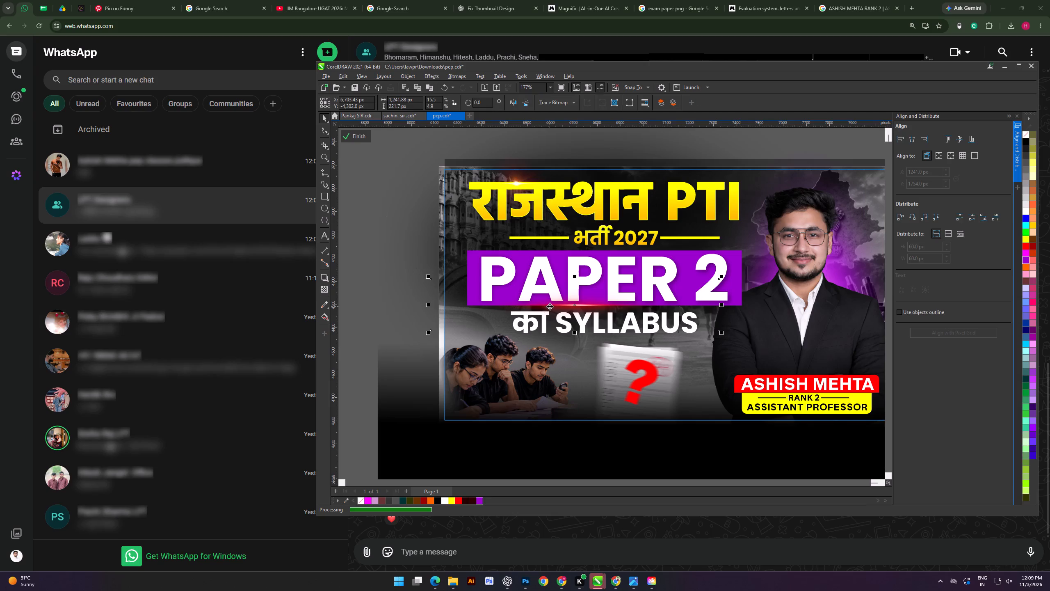
key(Delete)
click(349, 132)
click(394, 227)
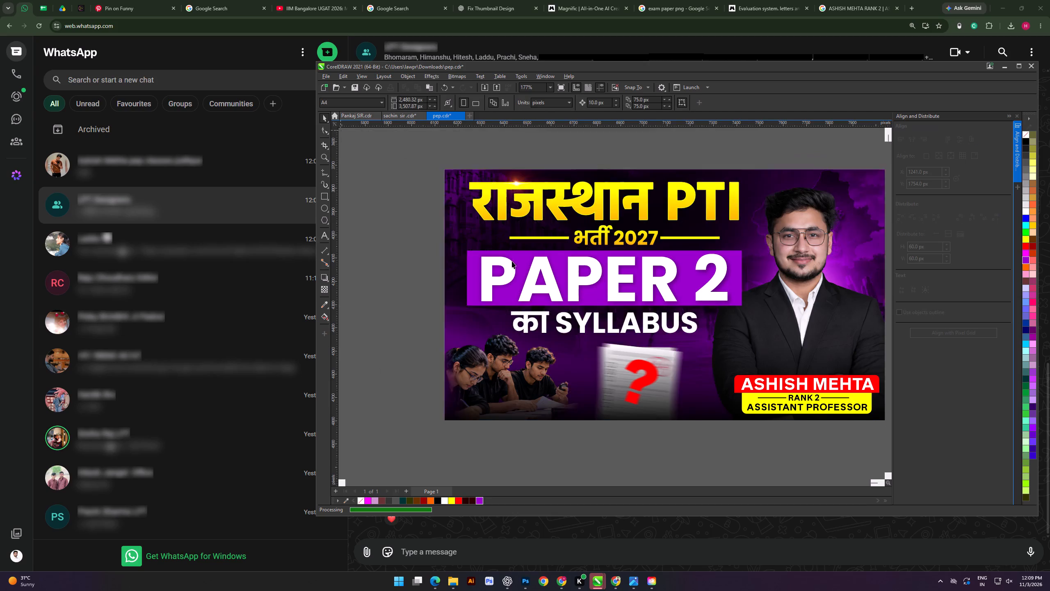
Examine the recoloured PAPER 2 thumbnail as a whole and up close.
scroll(593, 277, down, 8)
click(402, 261)
shift+scroll(485, 269, down, 4)
alt+scroll(596, 369, up, 1)
click(590, 417)
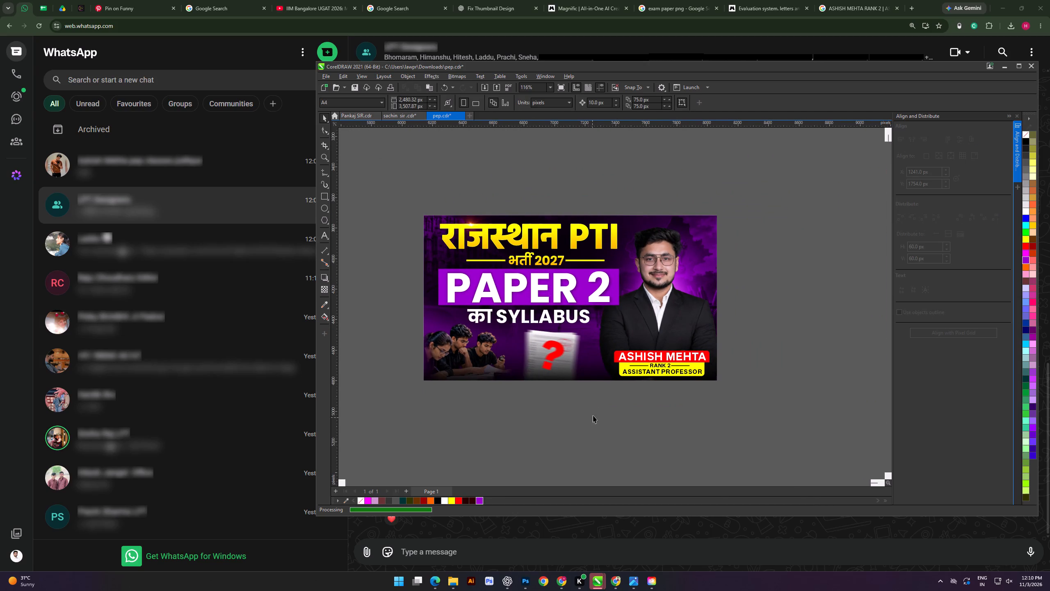
scroll(593, 386, down, 1)
scroll(585, 382, up, 1)
alt+scroll(534, 411, up, 3)
click(520, 422)
scroll(513, 376, up, 3)
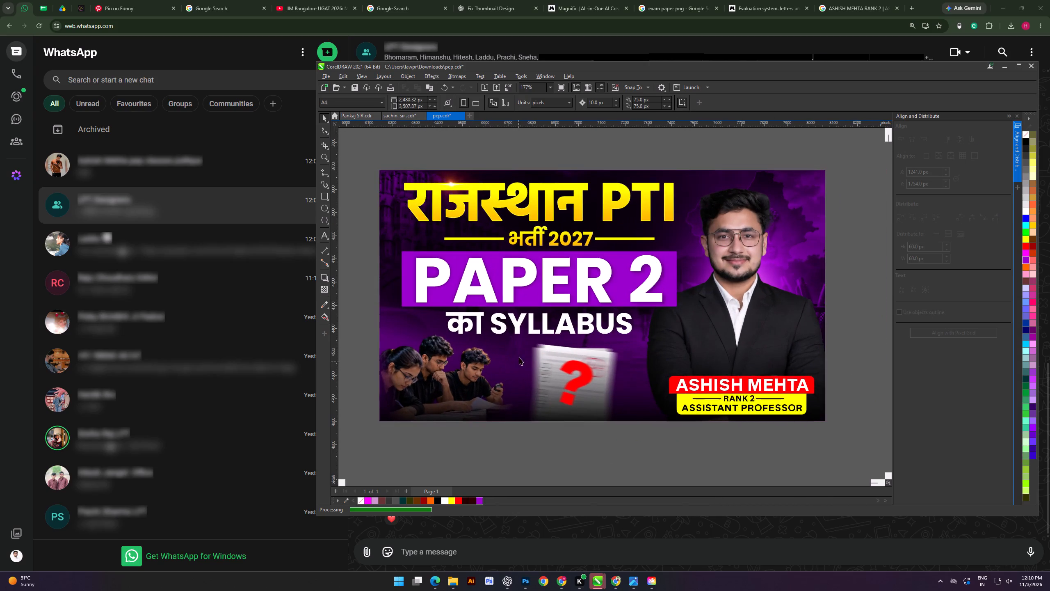
Draw a freehand Artistic Media stroke as an underline beneath the का SYLLABUS text.
click(320, 183)
scroll(529, 413, up, 3)
drag(438, 313, 443, 313)
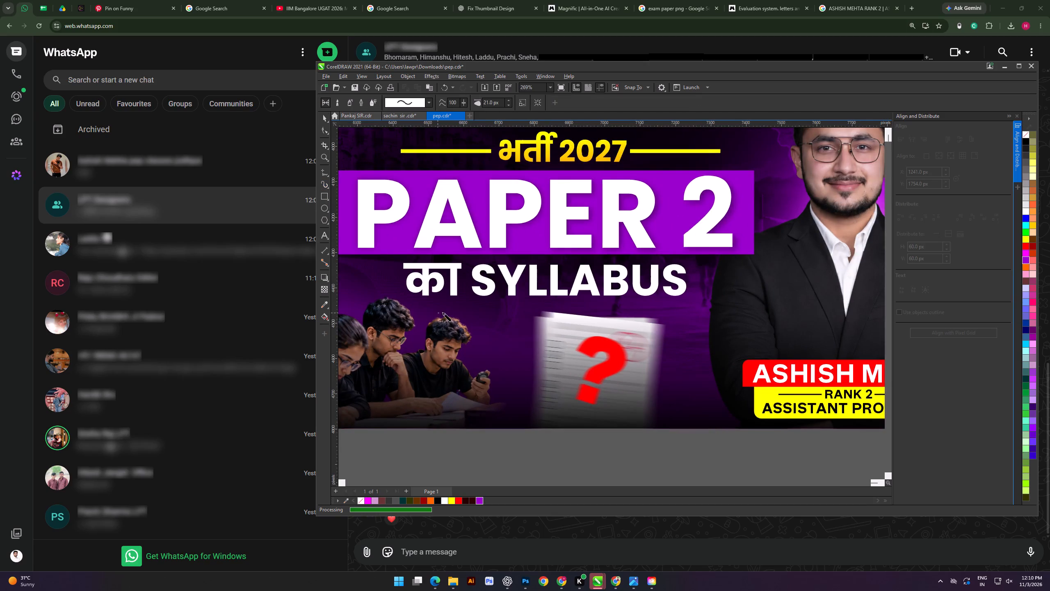
drag(443, 313, 667, 298)
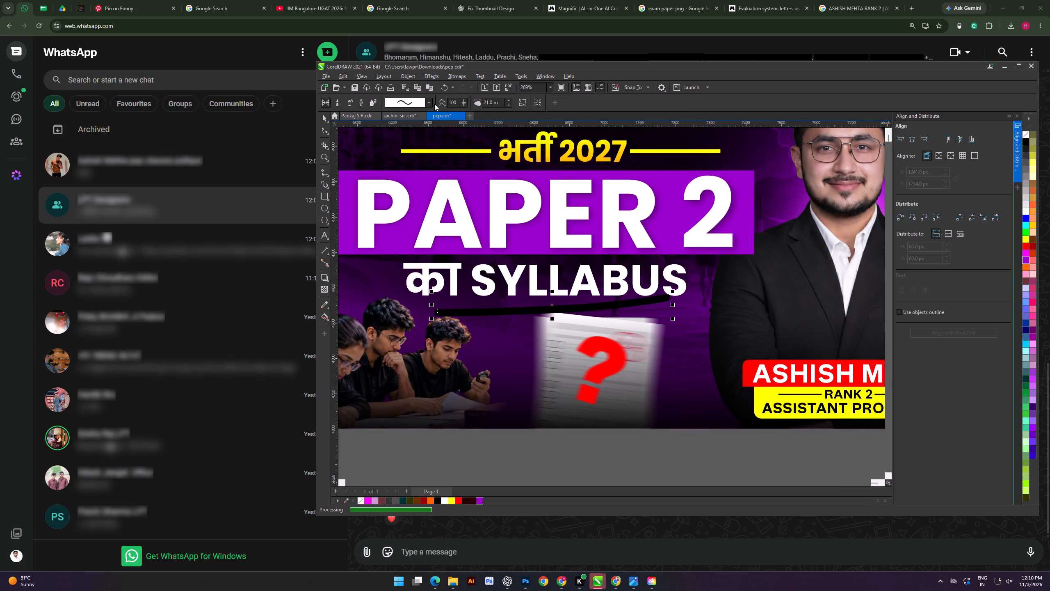
Give the underline stroke a different tapered preset and reduce its stroke width to 9 px.
click(428, 101)
click(417, 175)
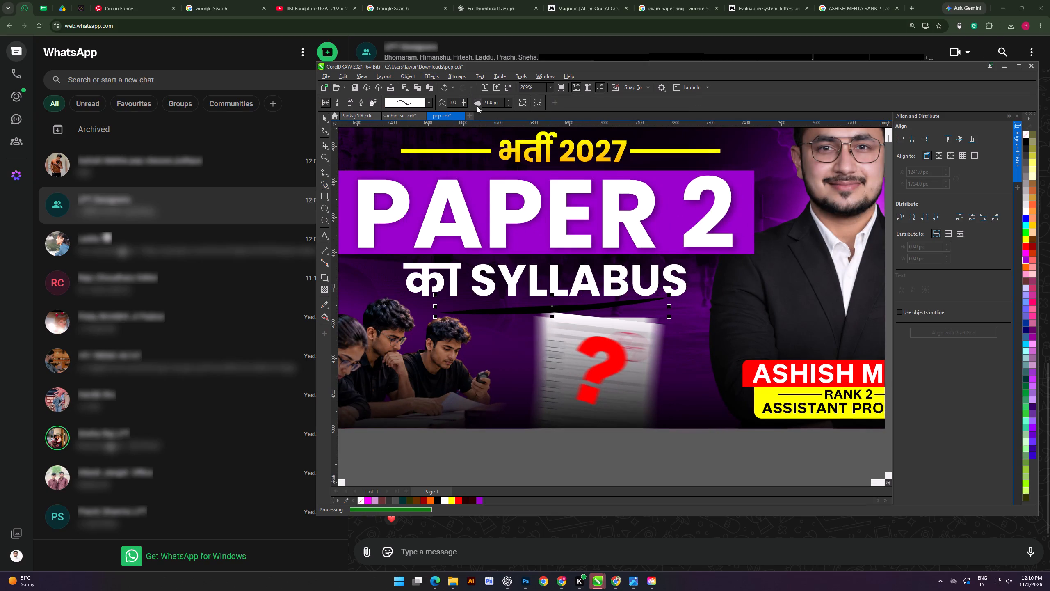
triple_click(507, 107)
triple_click(507, 107)
double_click(507, 107)
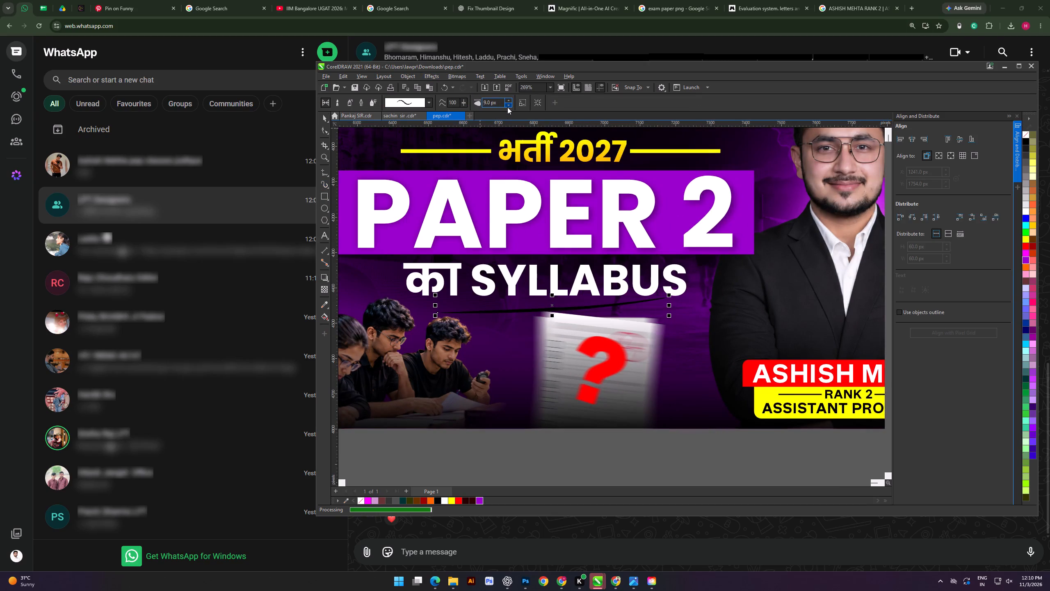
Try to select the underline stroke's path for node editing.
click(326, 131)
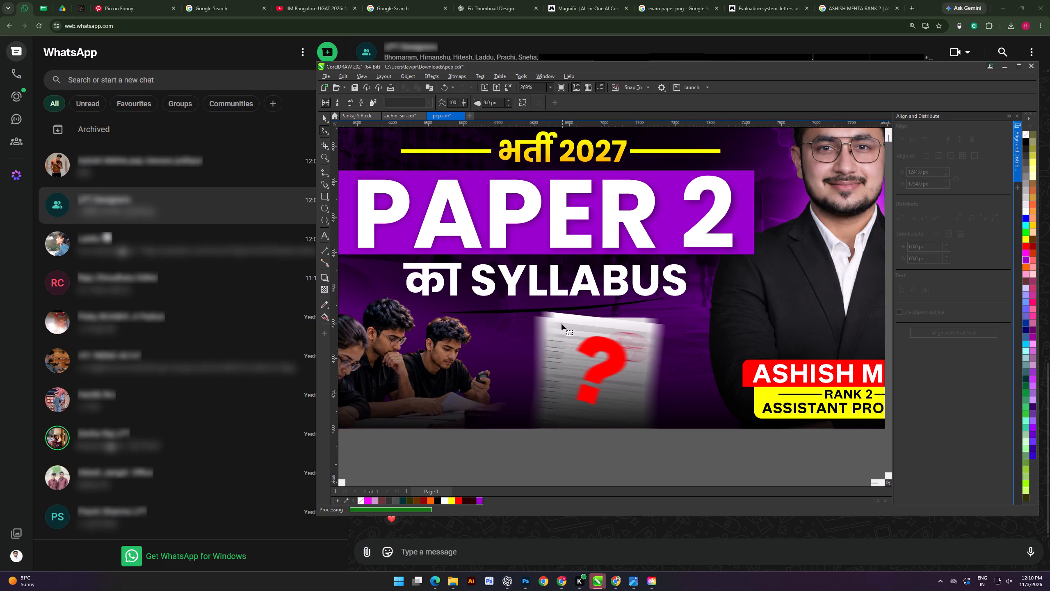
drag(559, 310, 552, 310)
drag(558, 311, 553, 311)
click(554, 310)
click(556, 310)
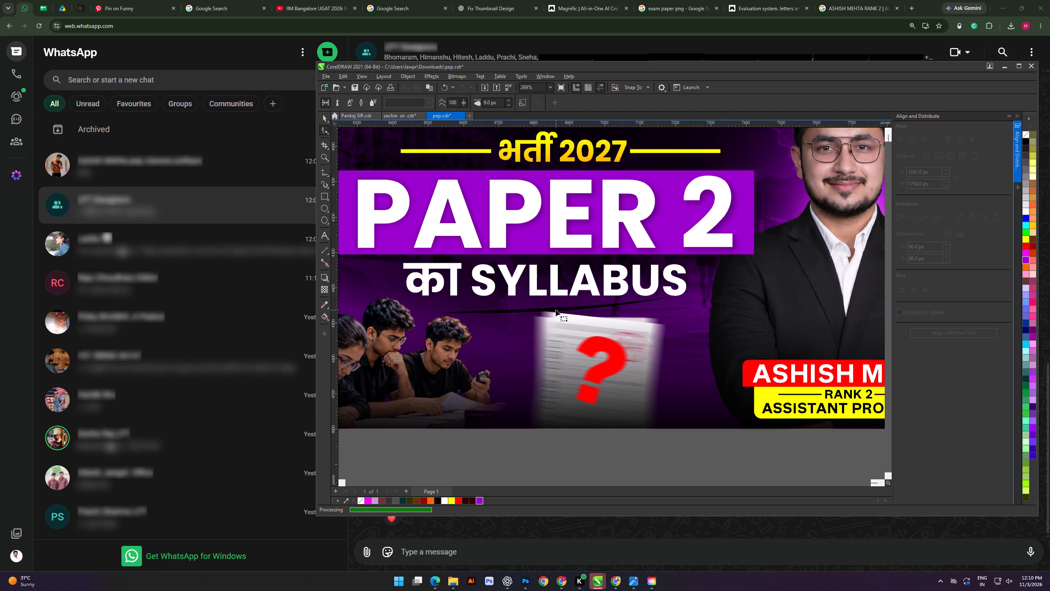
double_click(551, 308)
Shift the underline stroke slightly up and left, and skew its right end down so it lies nearly level.
click(322, 122)
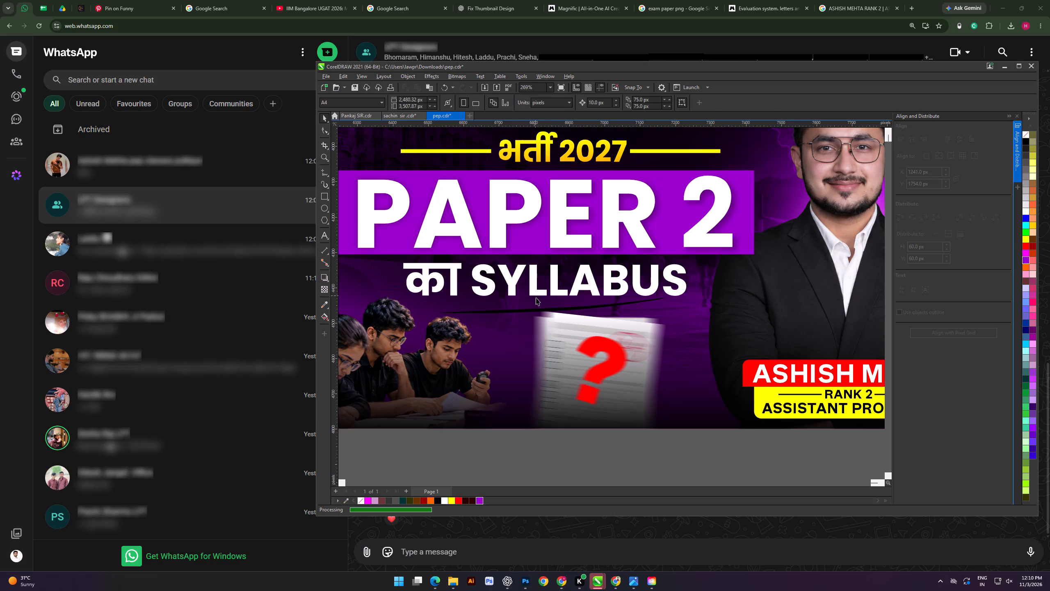
drag(538, 310, 532, 305)
click(532, 305)
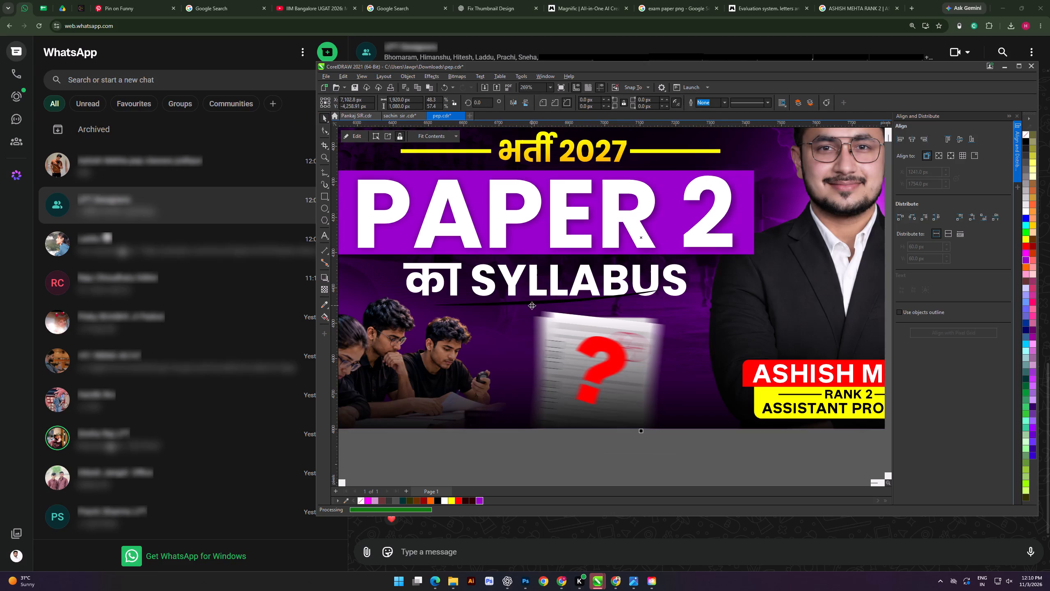
click(548, 304)
click(551, 305)
drag(540, 346, 540, 343)
click(540, 297)
click(543, 300)
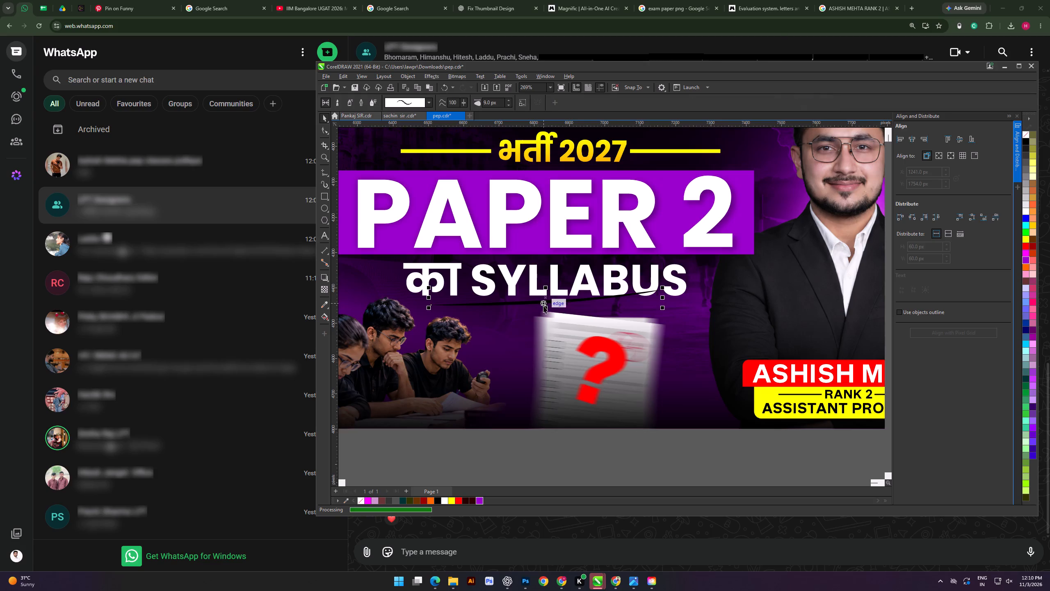
click(549, 302)
drag(664, 298, 663, 309)
Remove the surplus middle nodes from the underline stroke beneath the का SYLLABUS text.
click(322, 133)
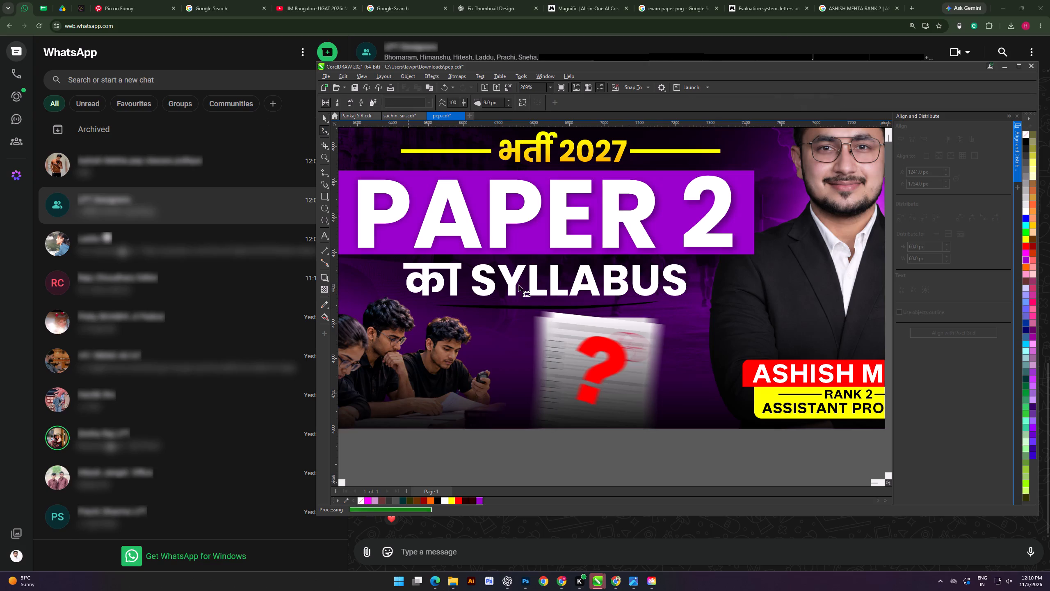
click(551, 308)
click(557, 307)
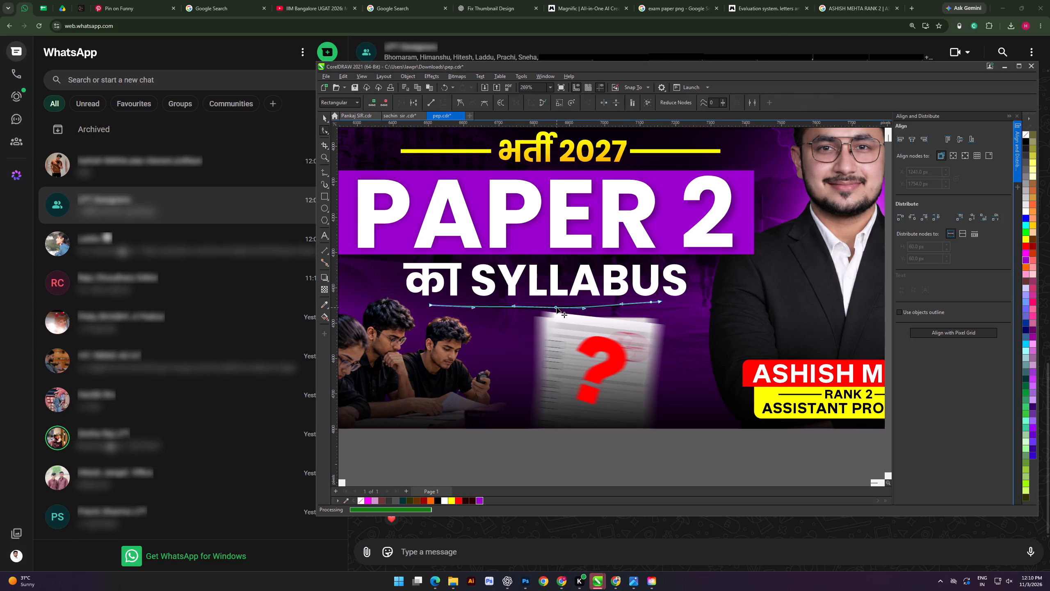
key(Delete)
click(652, 304)
key(Delete)
Reshape the underline stroke into a nearly level, gently arched curve by adjusting its end nodes and curve handles.
click(659, 302)
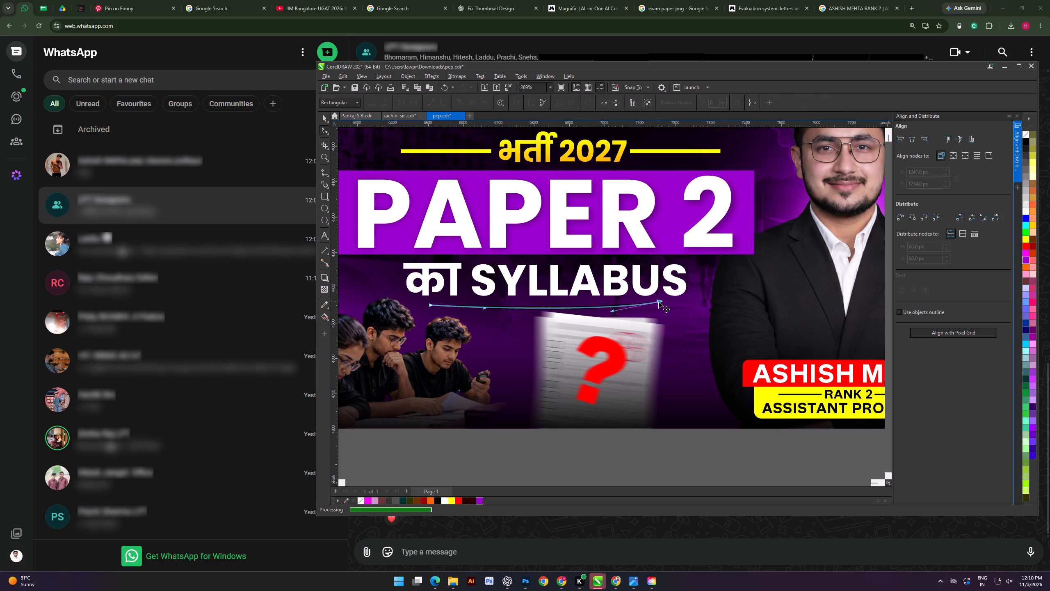
drag(614, 312, 615, 300)
drag(661, 301, 669, 305)
drag(428, 305, 422, 305)
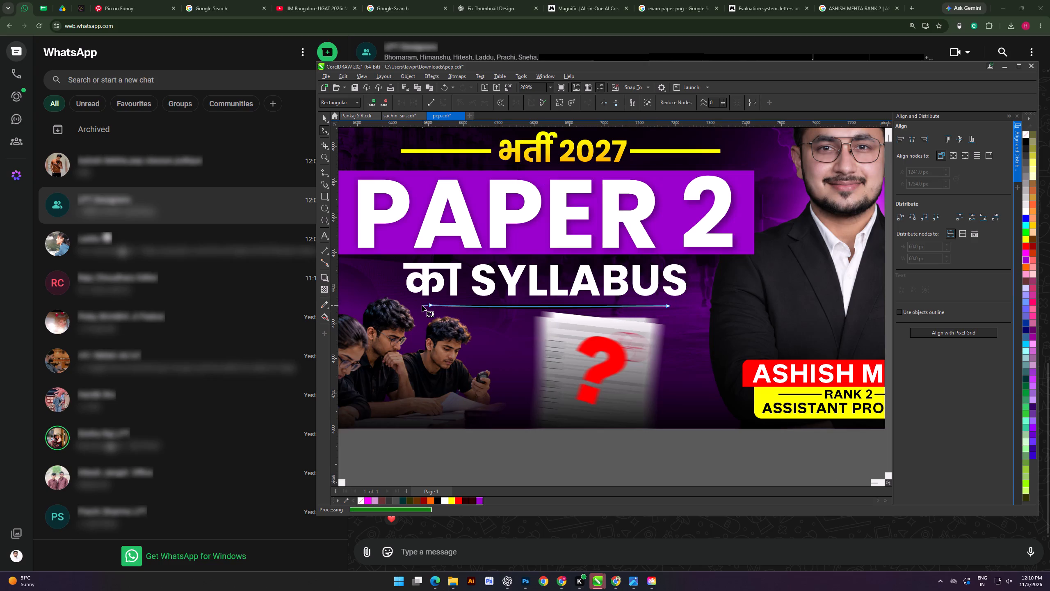
drag(422, 305, 420, 306)
drag(431, 305, 419, 305)
drag(470, 309, 470, 309)
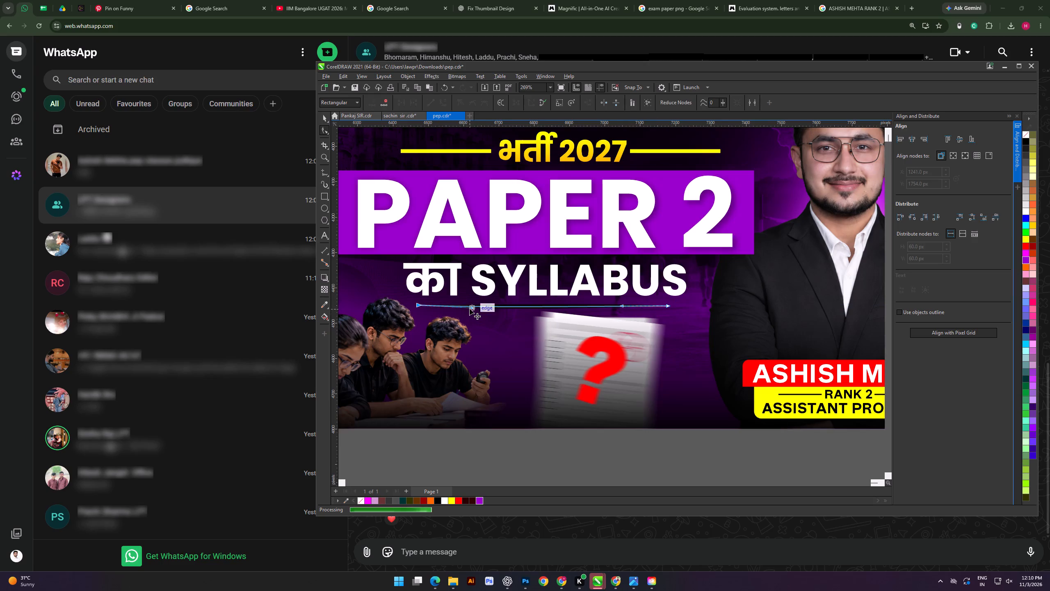
drag(470, 309, 470, 300)
drag(533, 303, 532, 308)
drag(418, 307, 426, 309)
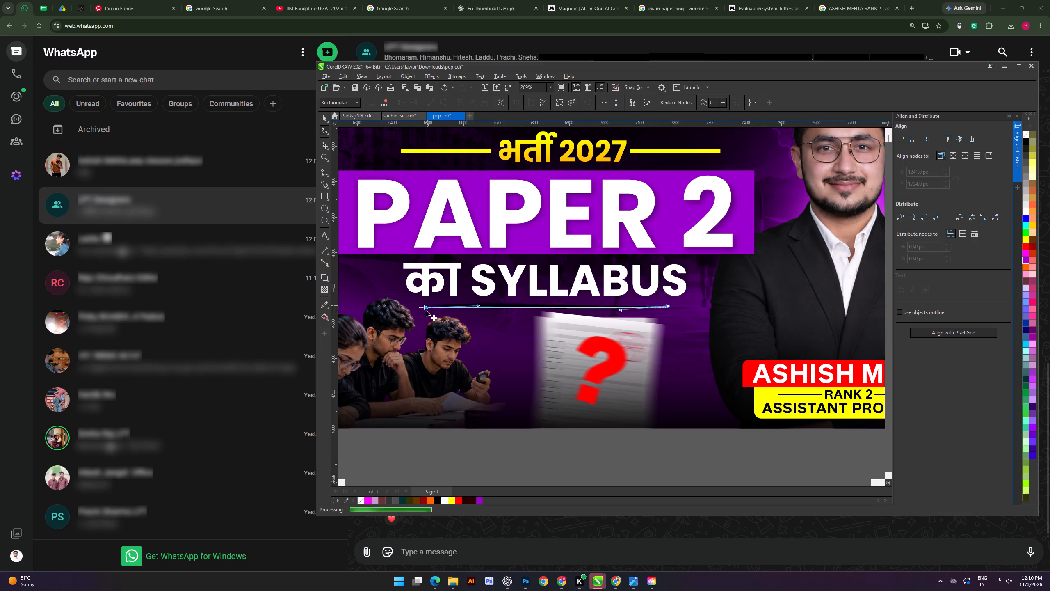
drag(665, 305, 655, 301)
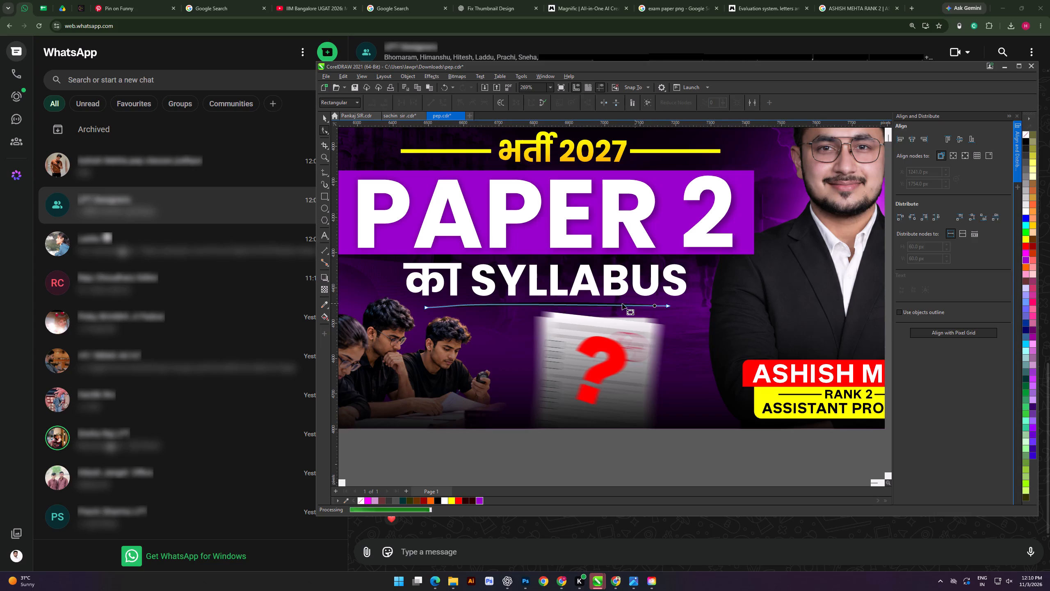
Colour the underline stroke beneath the का SYLLABUS text yellow.
click(326, 121)
scroll(489, 194, down, 5)
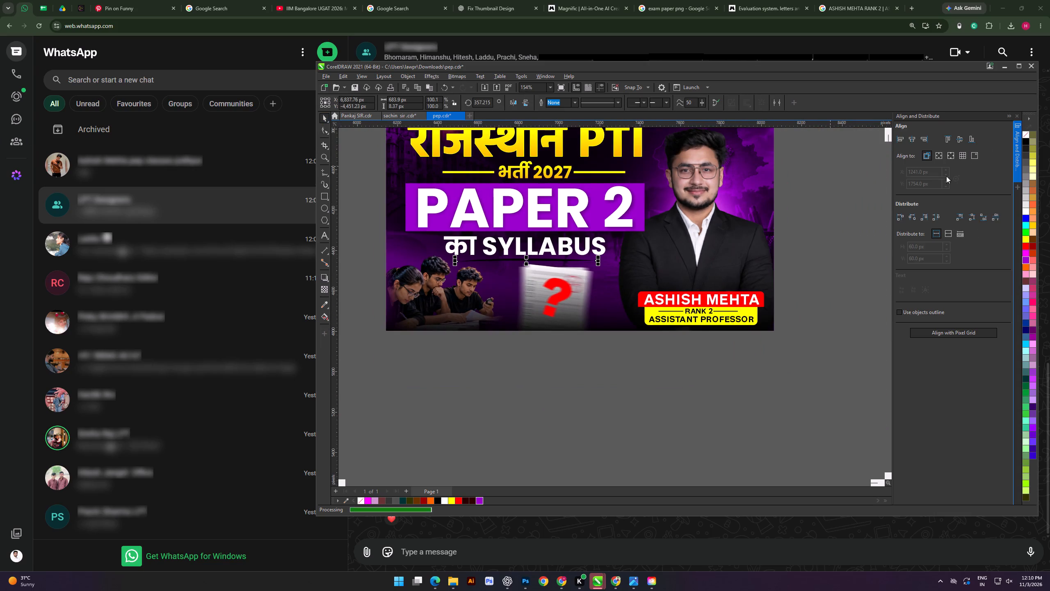
click(1027, 240)
scroll(579, 295, down, 4)
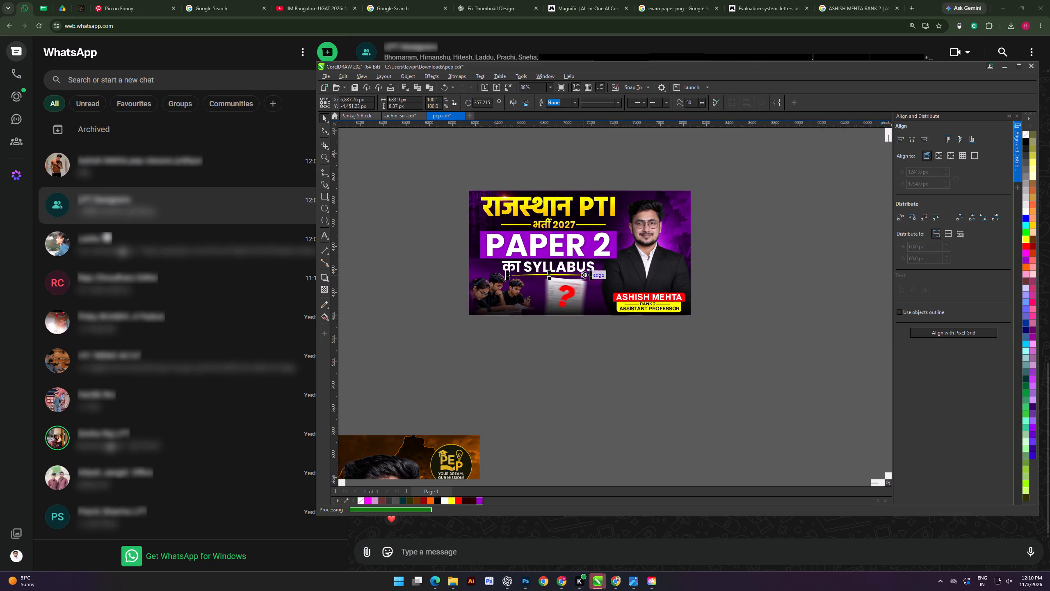
click(579, 369)
Bring the large round PEP logo over beside the purple Paper 2 thumbnail.
click(386, 175)
scroll(532, 237, down, 1)
click(444, 345)
shift+scroll(596, 277, up, 5)
drag(612, 382, 612, 376)
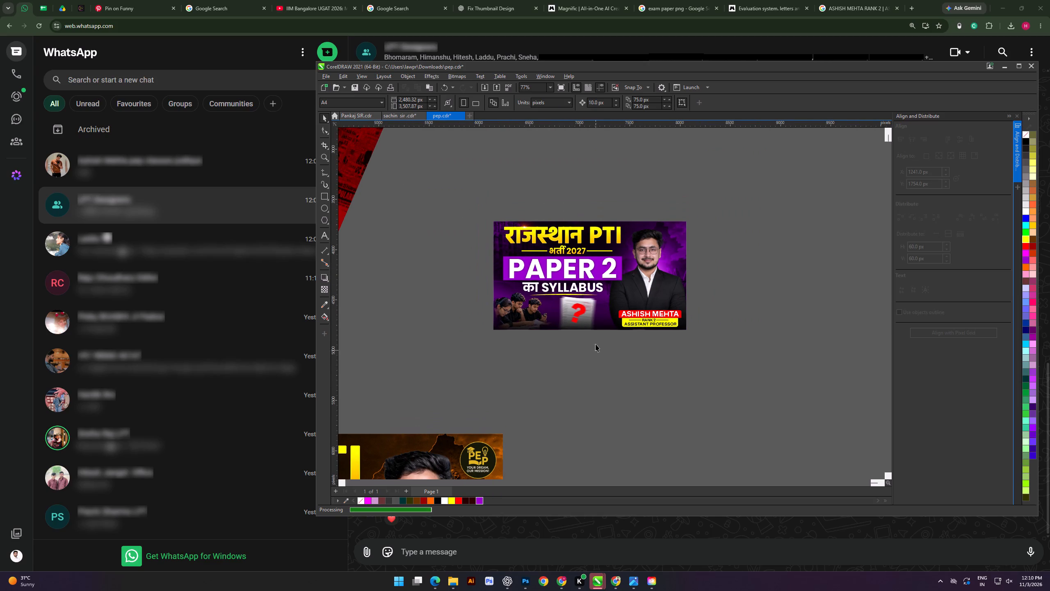
scroll(609, 320, down, 3)
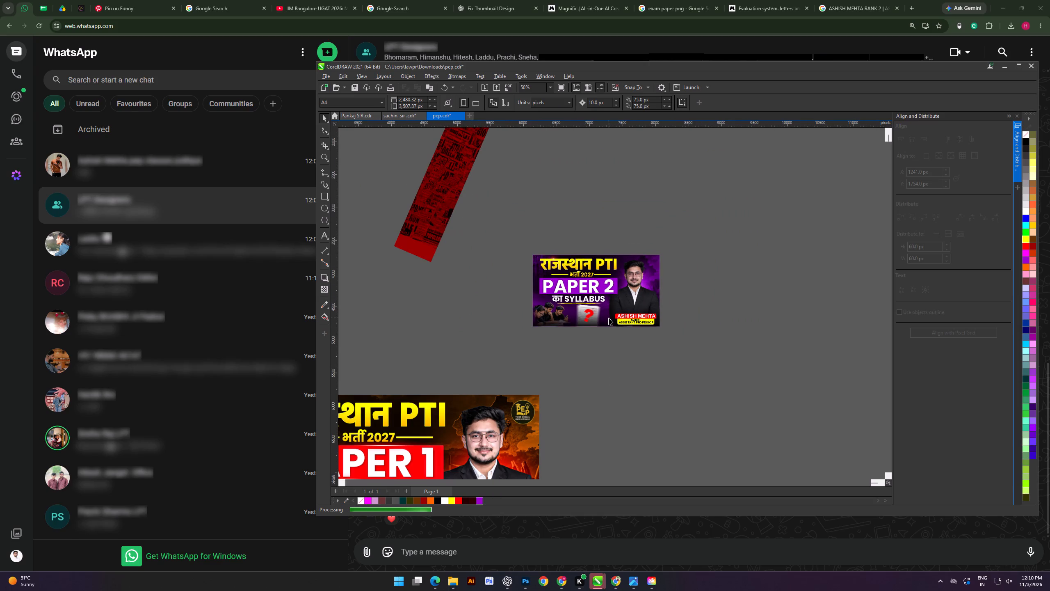
alt+scroll(609, 317, down, 5)
scroll(592, 325, down, 1)
click(536, 369)
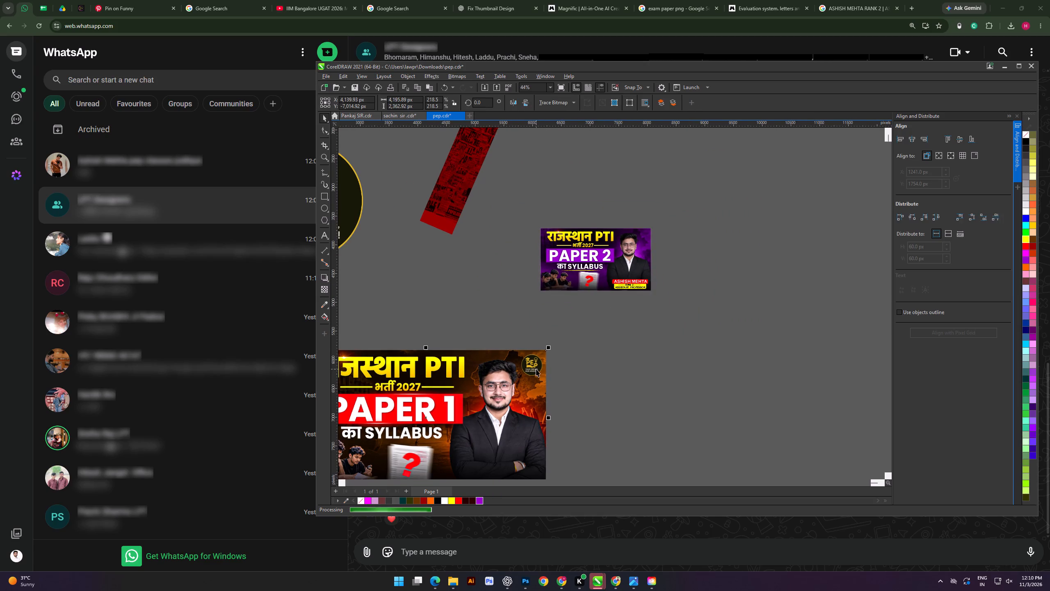
click(630, 311)
scroll(633, 305, up, 1)
scroll(623, 305, down, 3)
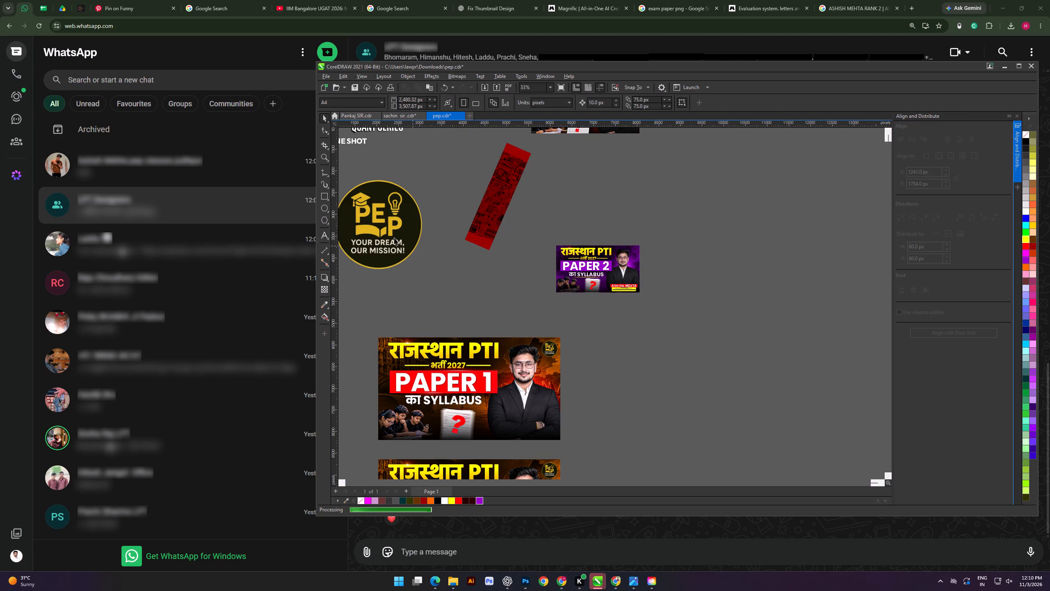
drag(393, 237, 724, 256)
Shrink the PEP logo to about 209 px wide and move it to the Paper 2 thumbnail's right edge.
scroll(724, 256, up, 3)
shift+drag(771, 310, 738, 309)
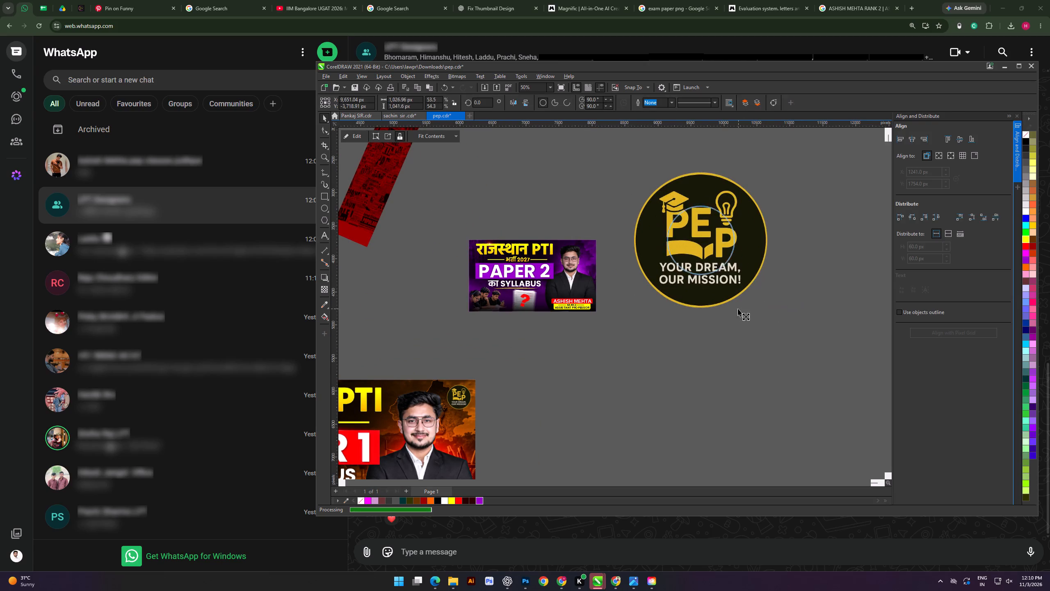
shift+drag(738, 309, 721, 308)
drag(701, 245, 603, 259)
scroll(596, 258, up, 10)
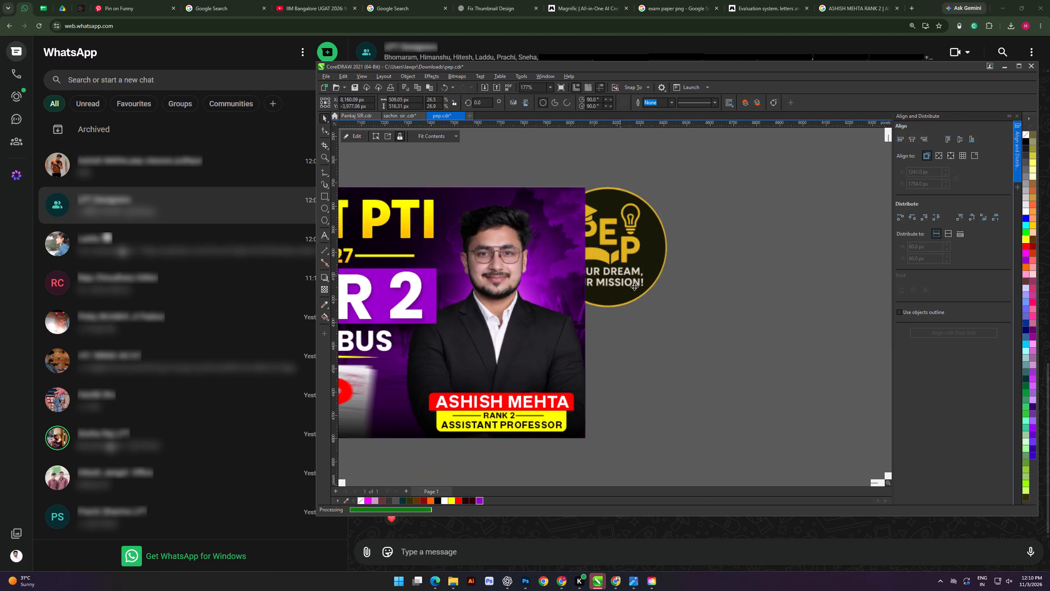
shift+drag(669, 312, 635, 309)
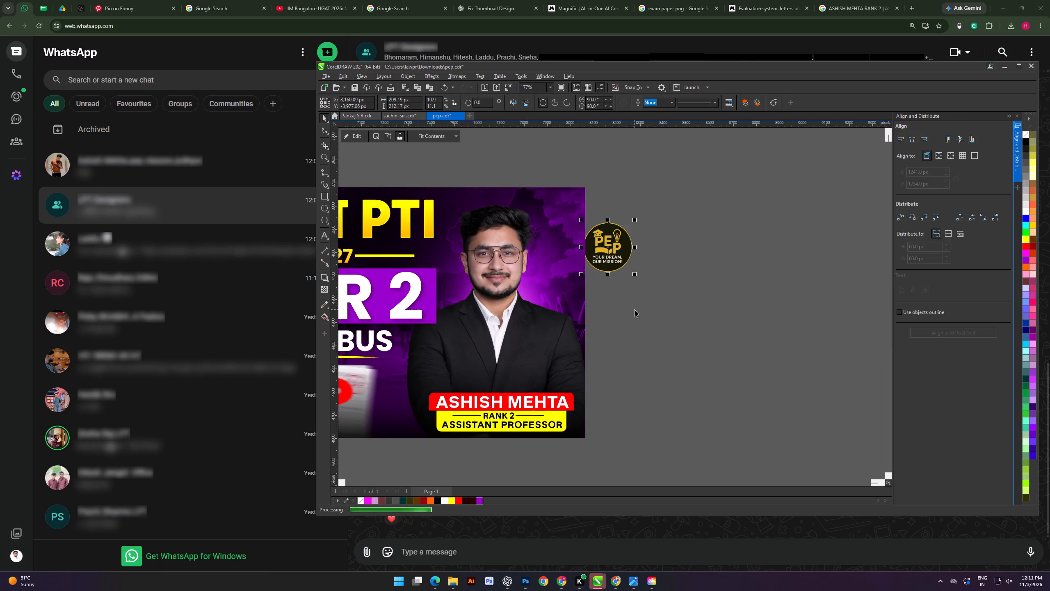
Bring the PEP logo to the front, reduce it to about 154 px wide and place it in the thumbnail's upper-right corner.
key(shift+Page_Up)
alt+scroll(616, 224, up, 5)
drag(600, 281, 536, 243)
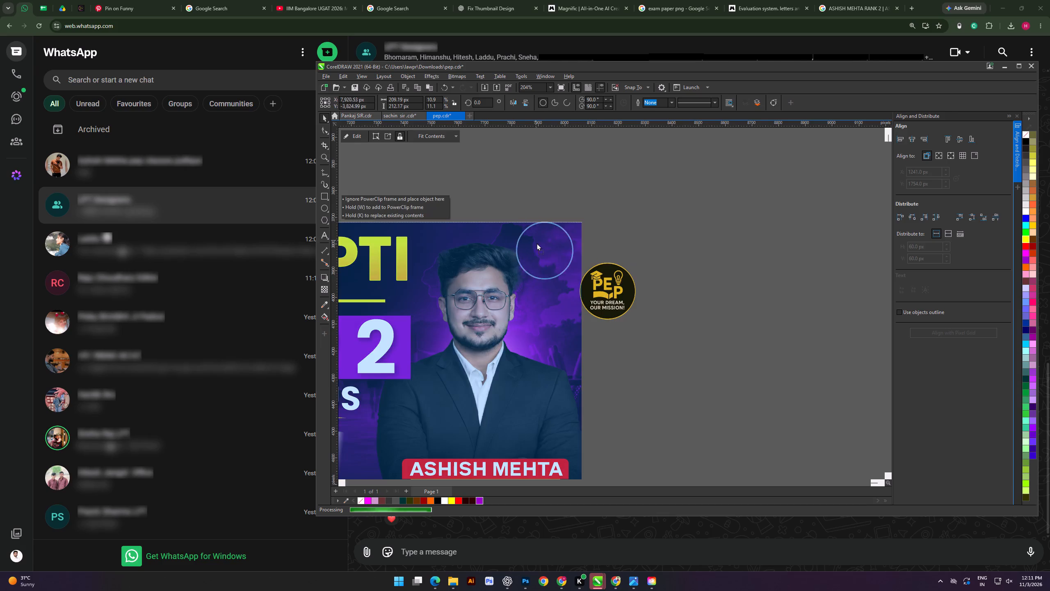
drag(536, 243, 542, 256)
scroll(574, 268, up, 5)
shift+drag(589, 316, 574, 316)
drag(520, 226, 520, 223)
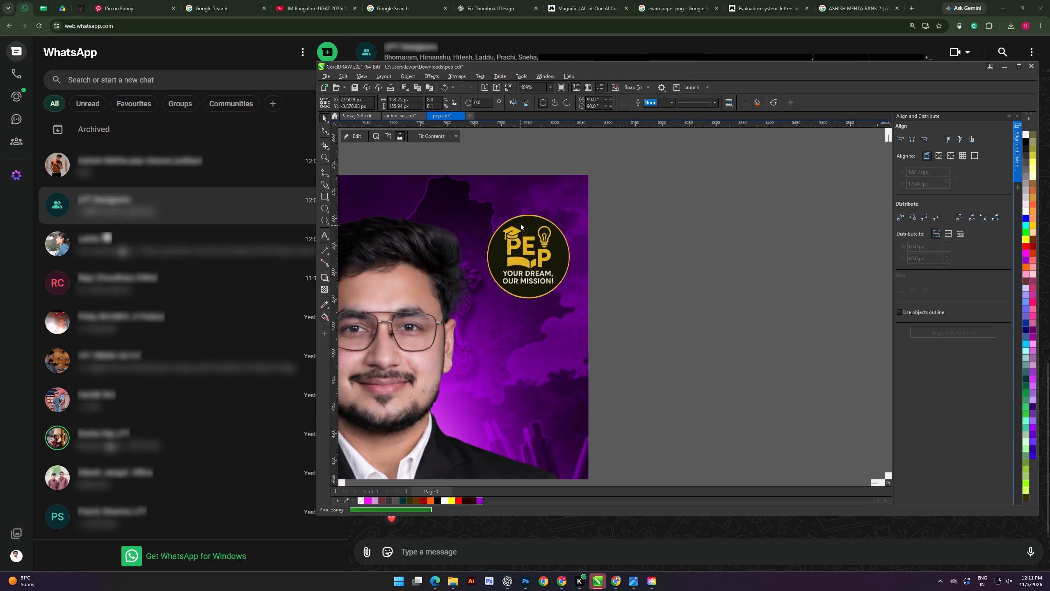
drag(520, 223, 520, 205)
drag(524, 218, 521, 214)
click(527, 218)
click(687, 235)
Place the PEP logo inside the Paper 2 thumbnail's PowerClip frame.
scroll(665, 236, down, 7)
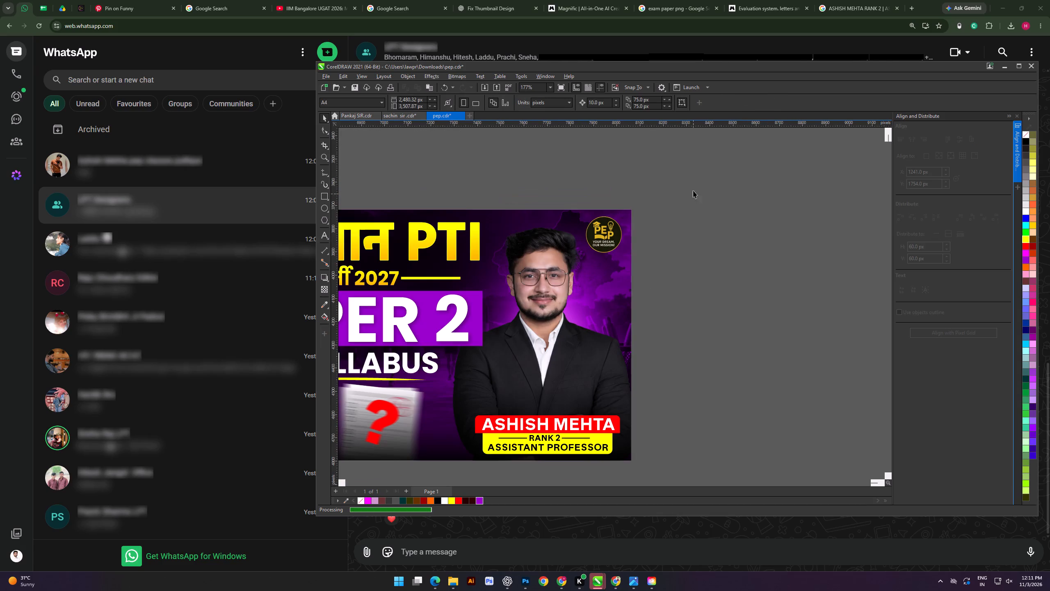
drag(693, 189, 497, 304)
key(d)
click(565, 332)
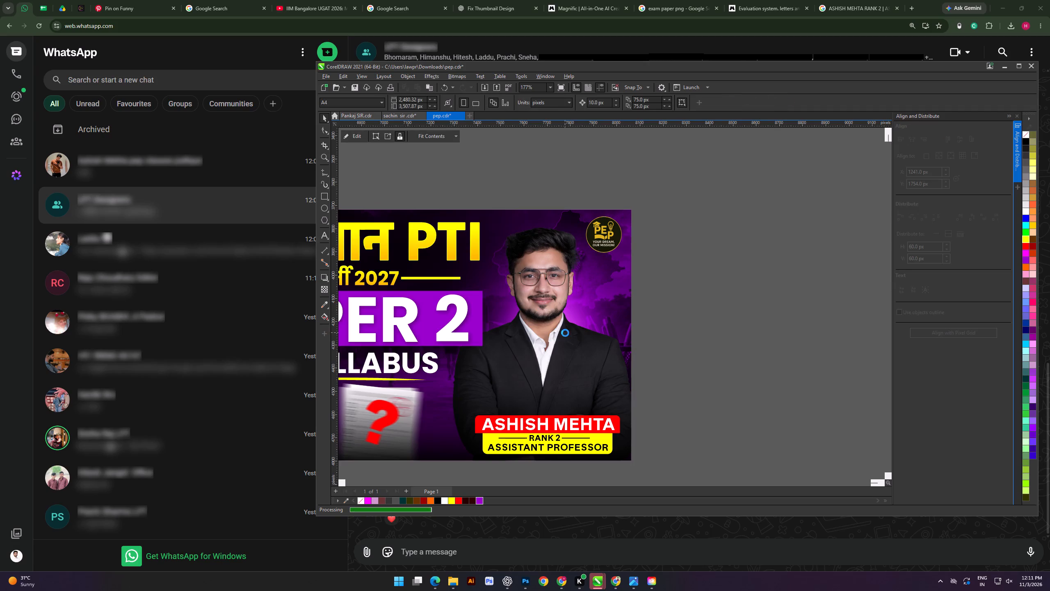
click(737, 265)
Edit the PowerClip contents to enlarge the PEP logo to about 175 px wide, and finish editing.
scroll(689, 257, down, 5)
double_click(647, 249)
scroll(644, 248, up, 6)
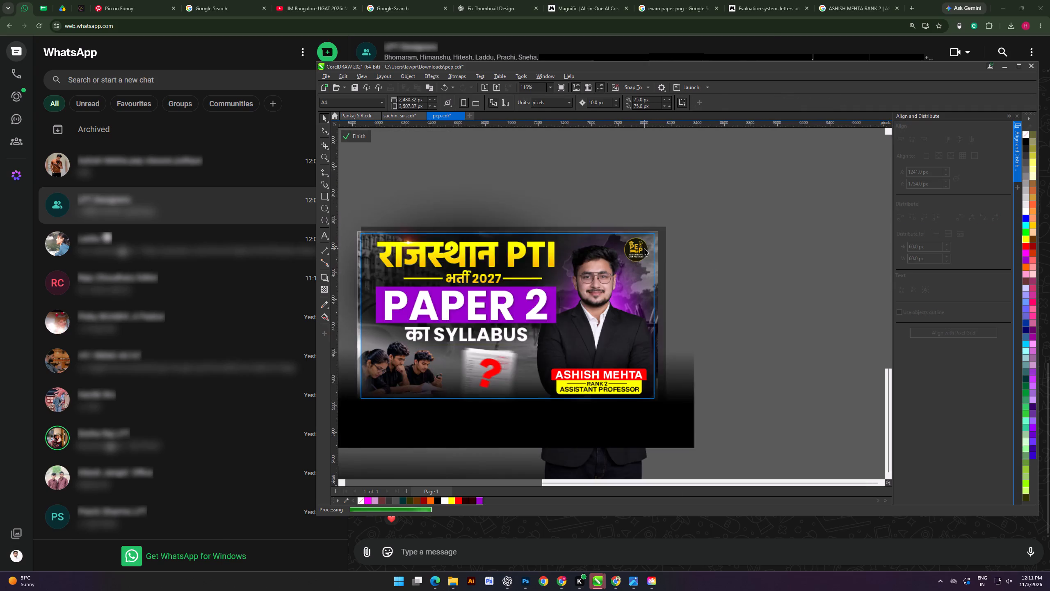
click(633, 252)
scroll(633, 252, up, 10)
drag(695, 295, 709, 309)
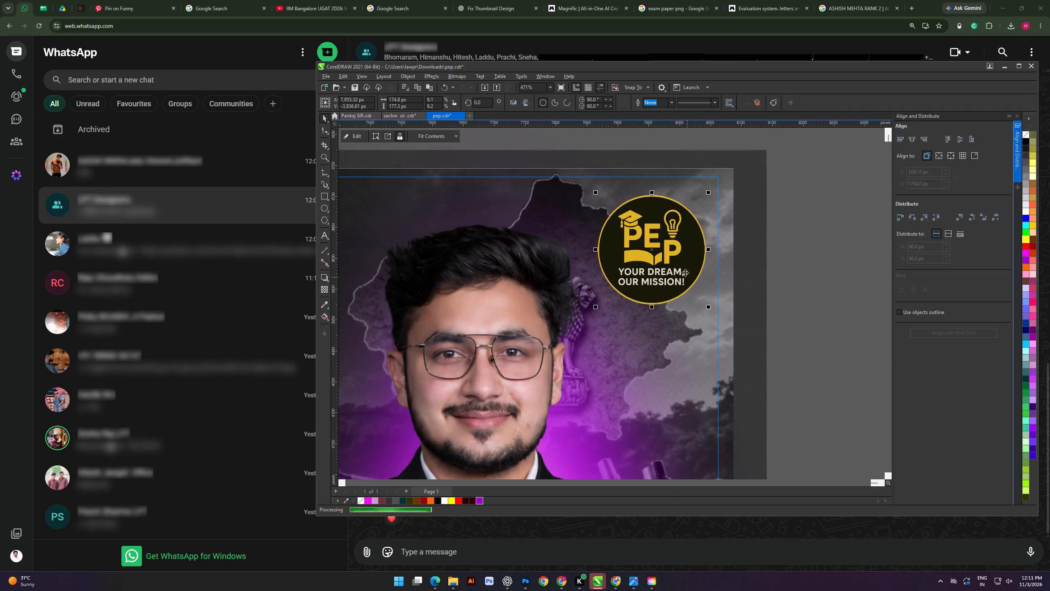
click(680, 268)
scroll(678, 268, down, 7)
click(354, 148)
click(351, 139)
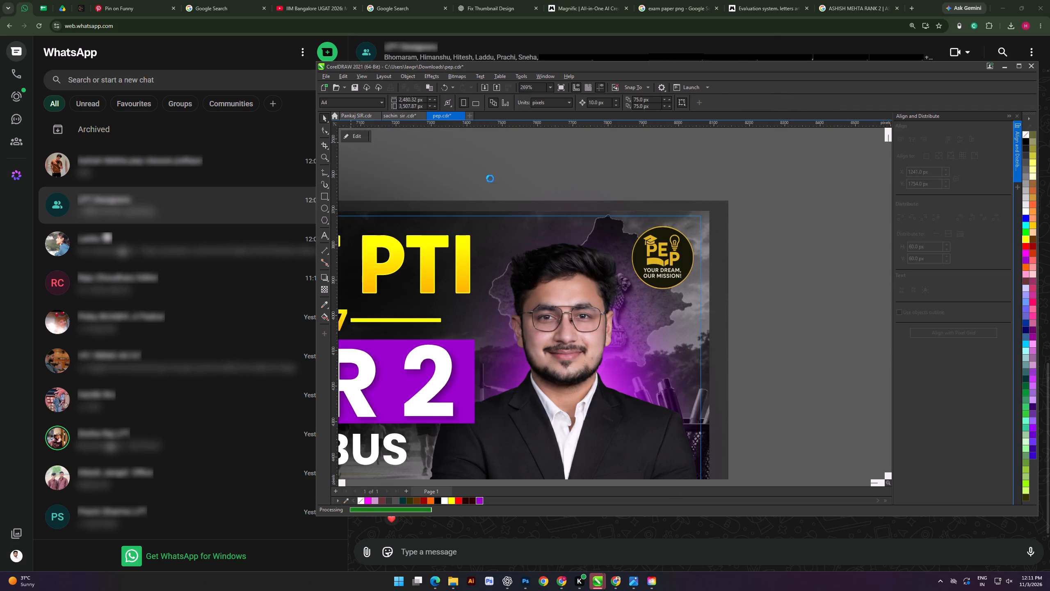
click(497, 179)
Export the complete Paper 2 thumbnail, selected objects only, as the PNG file "pep 04.png" in Downloads.
scroll(632, 218, down, 9)
click(708, 241)
shift+scroll(580, 291, up, 2)
click(564, 386)
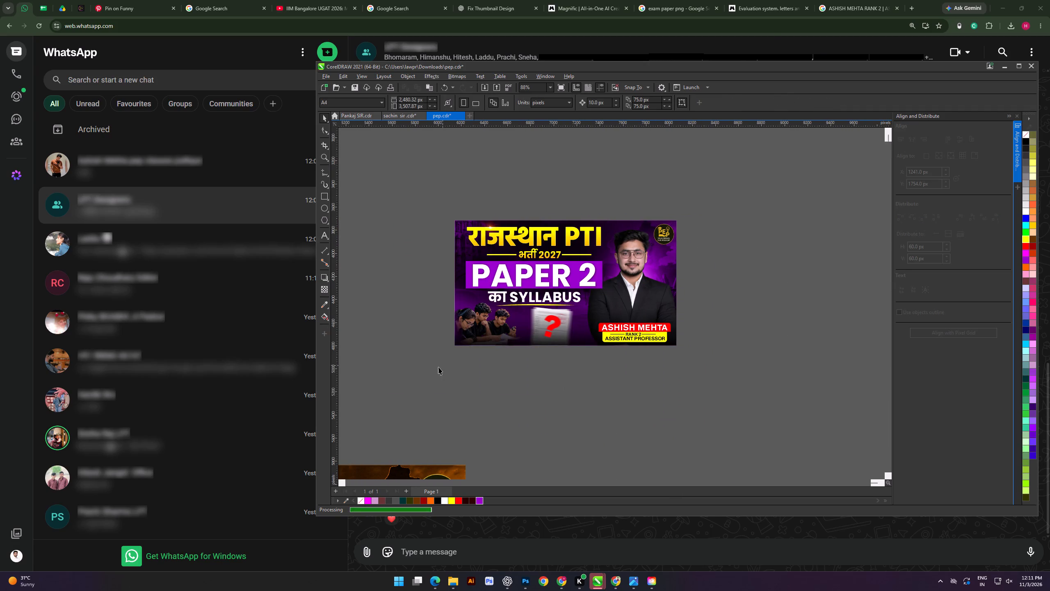
drag(435, 369, 703, 202)
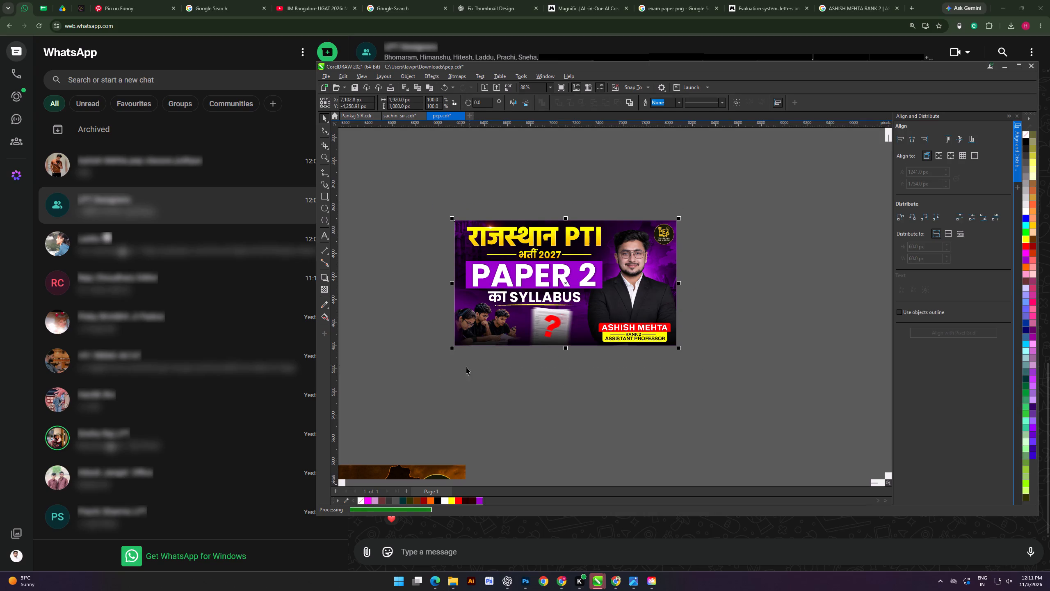
click(452, 360)
drag(399, 385, 636, 197)
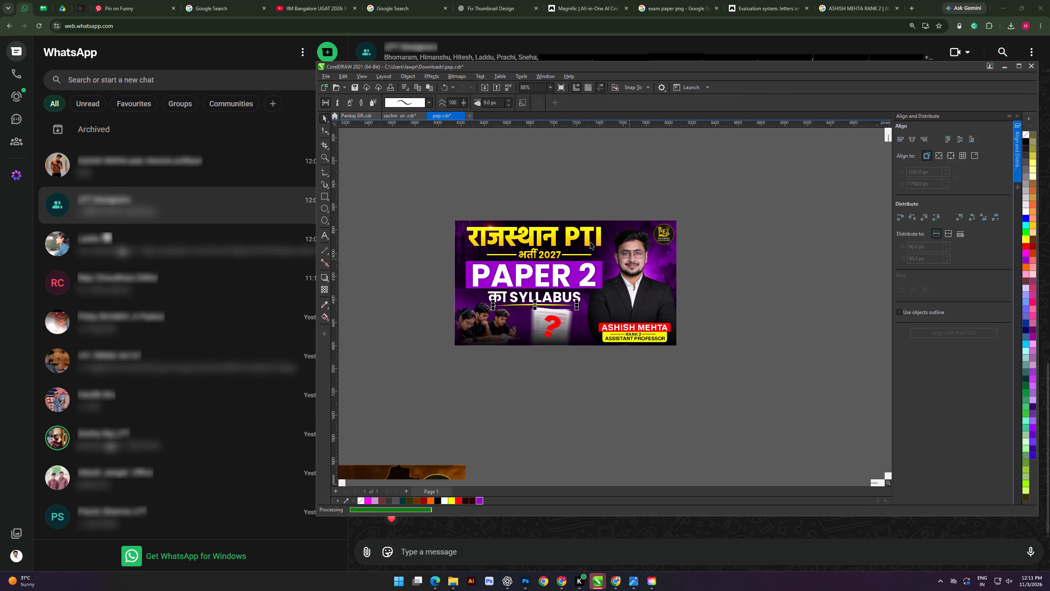
click(435, 179)
drag(439, 197, 731, 379)
key(ctrl+e)
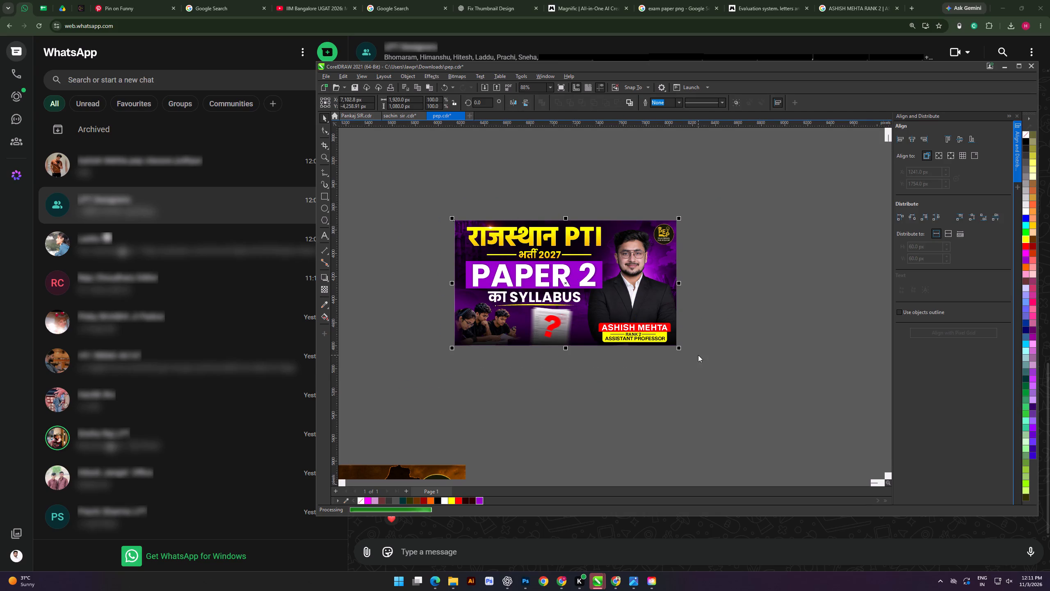
click(529, 486)
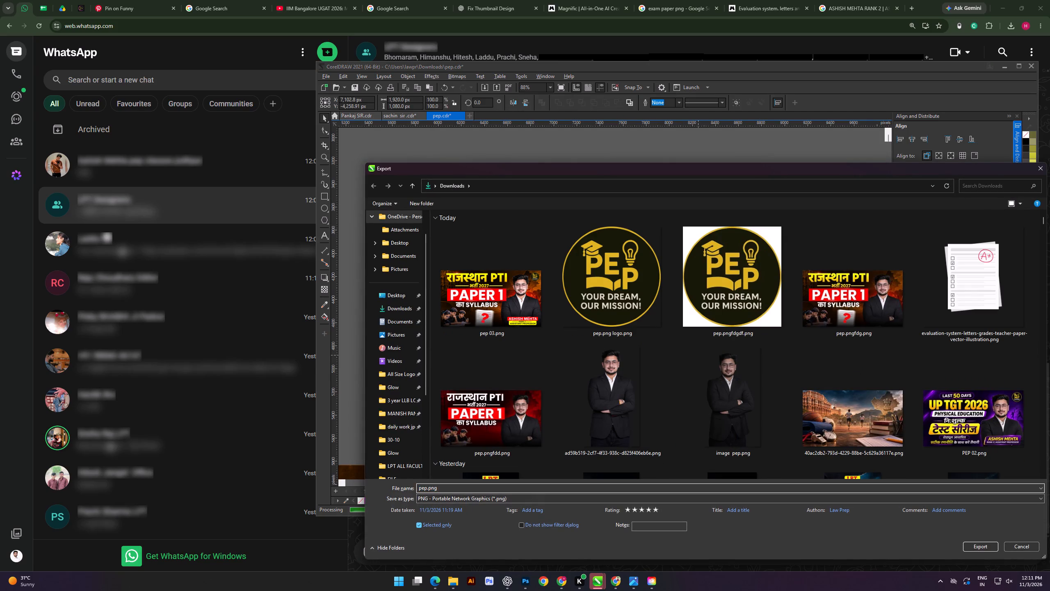
click(485, 325)
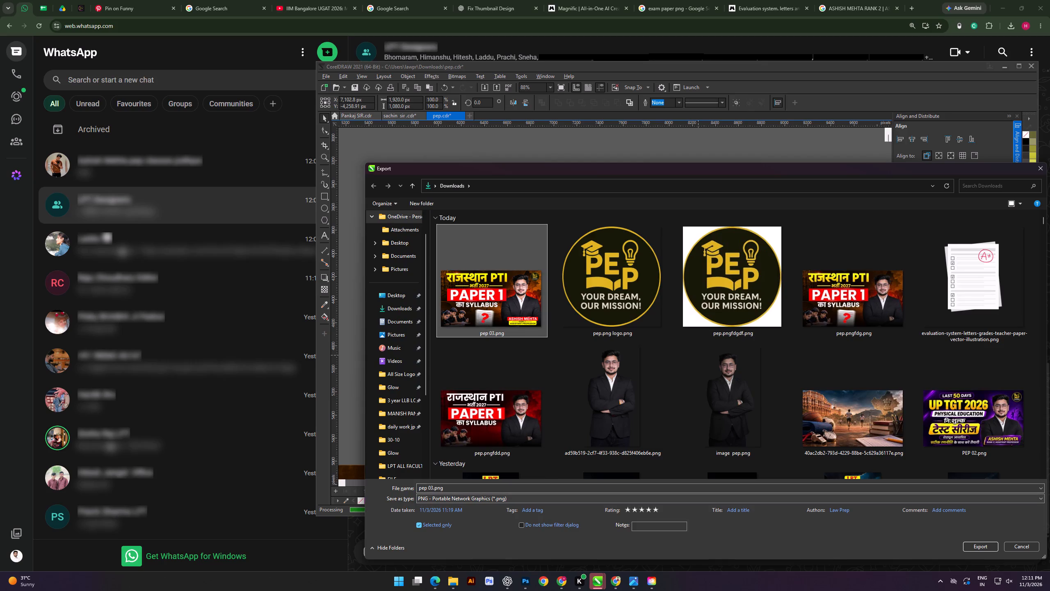
click(433, 487)
click(433, 487)
click(433, 487)
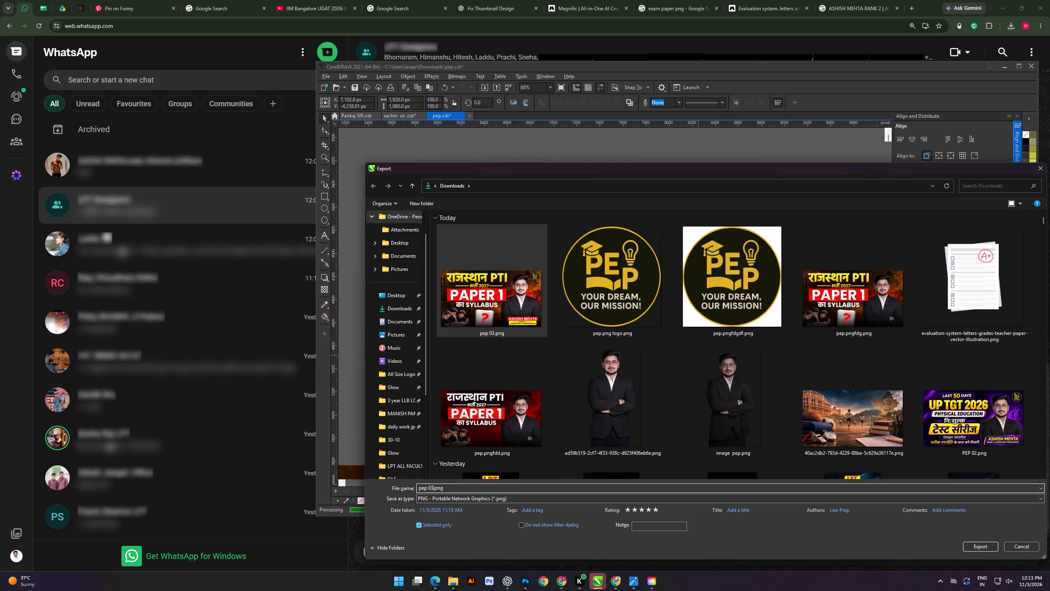
key(BackSpace)
key(4)
key(Return)
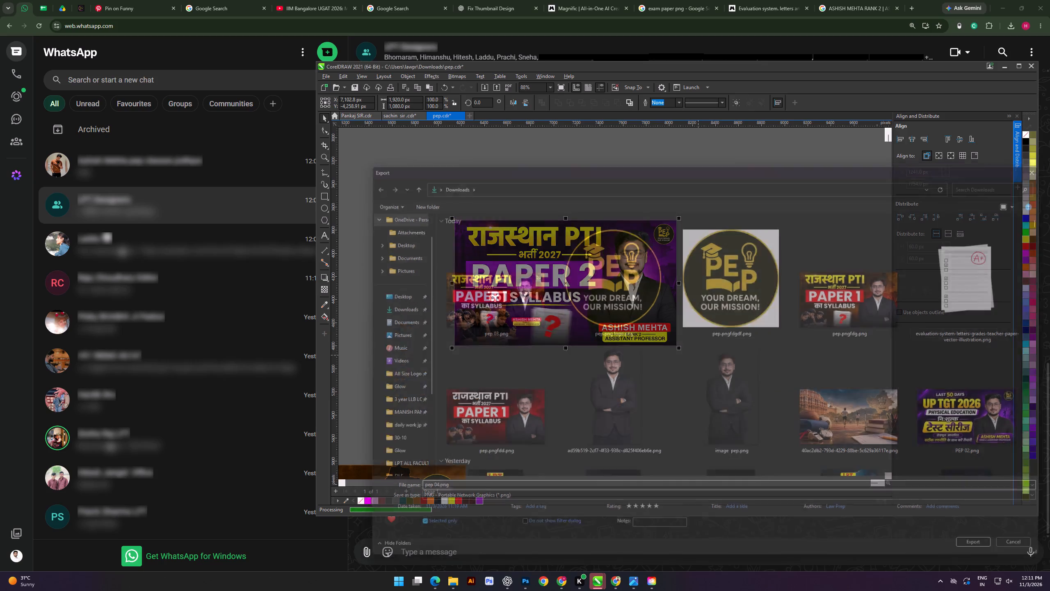
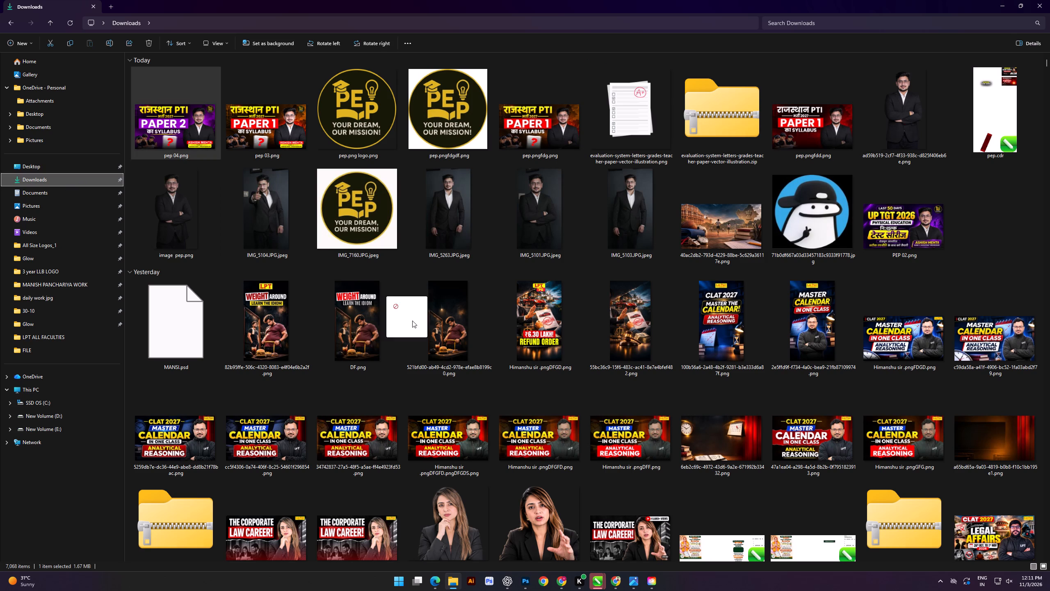
Switch to Photoshop and place "pep 04.png" from Downloads over the Paper 1 thumbnail as the top layer, filling the canvas.
drag(412, 321, 527, 589)
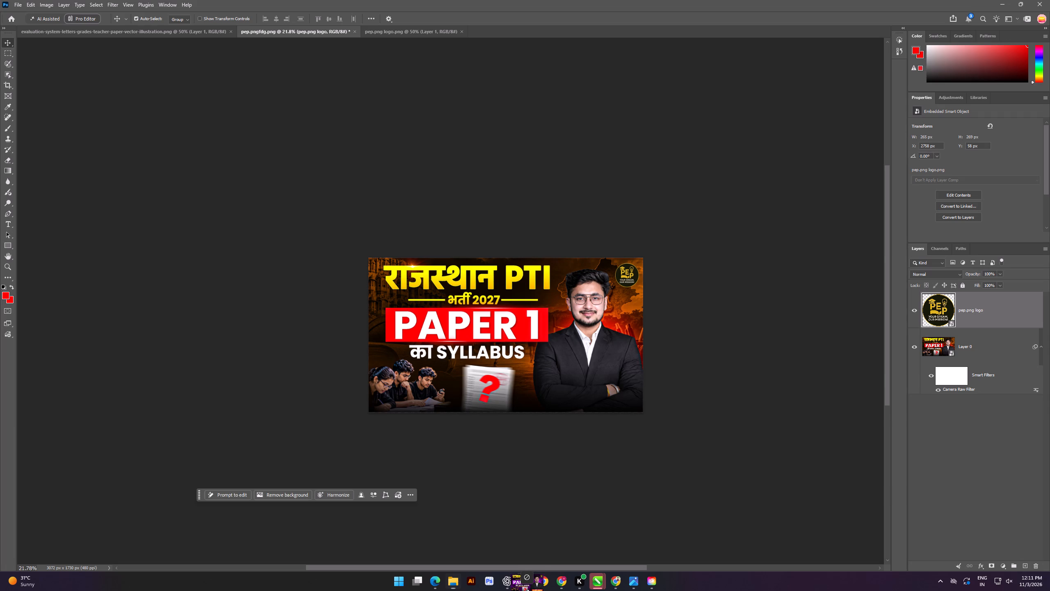
drag(527, 589, 500, 369)
right_click(984, 311)
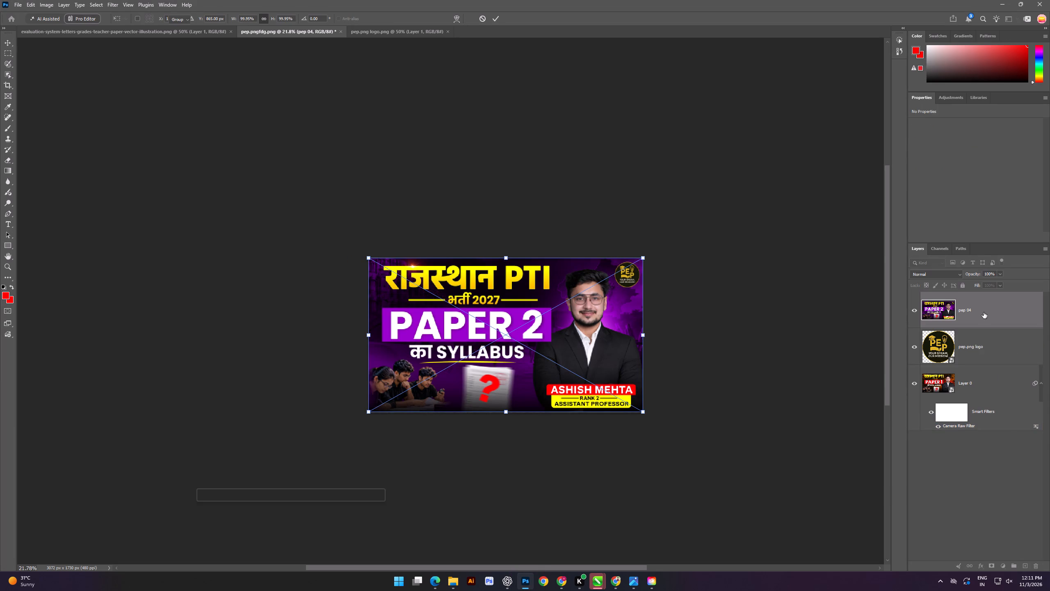
Move the Camera Raw smart filter from Layer 0 onto the "pep 04" layer.
drag(987, 412, 973, 310)
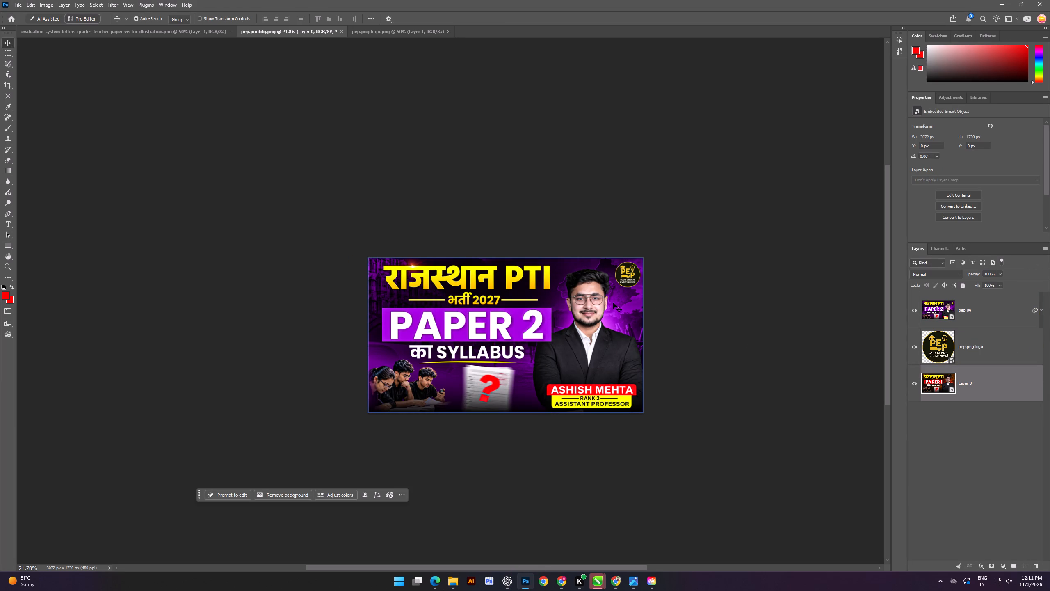
Quick-export the Paper 2 thumbnail as a PNG to Downloads, replacing the existing "pep 04.png".
click(21, 2)
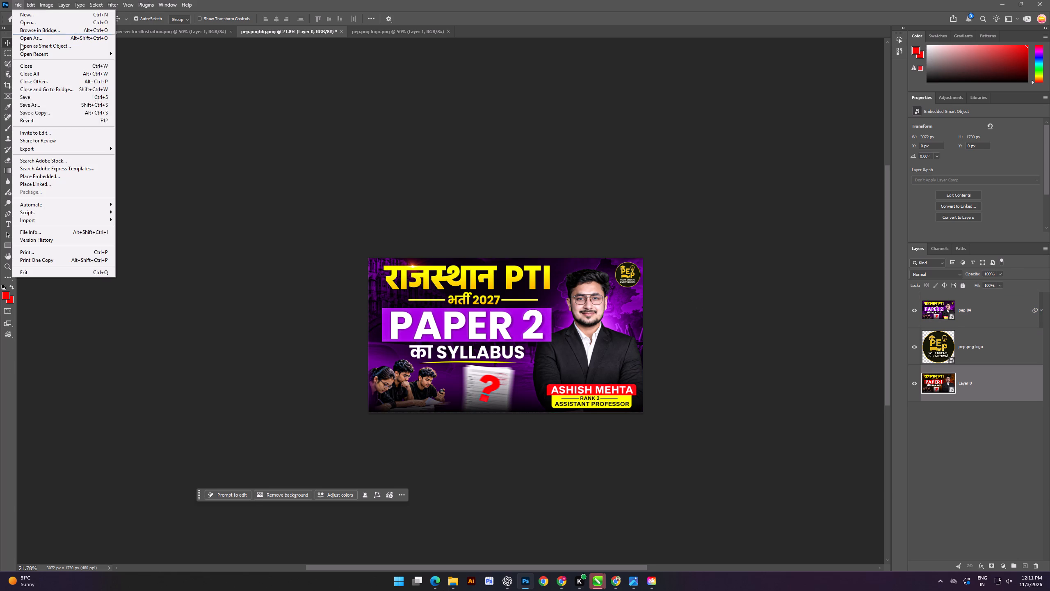
click(420, 153)
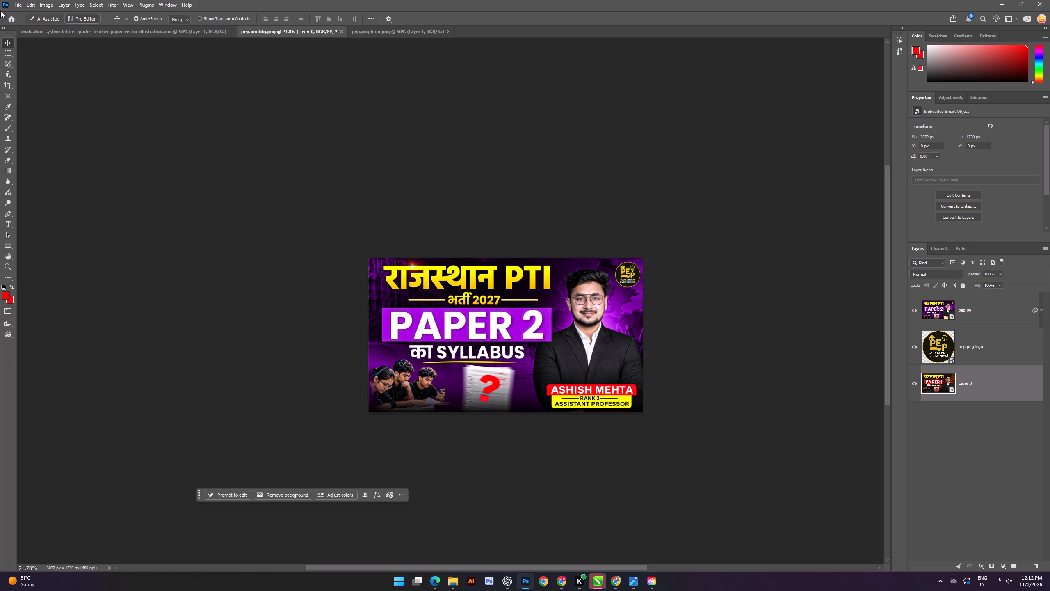
click(18, 2)
click(60, 151)
click(181, 152)
double_click(142, 145)
click(536, 290)
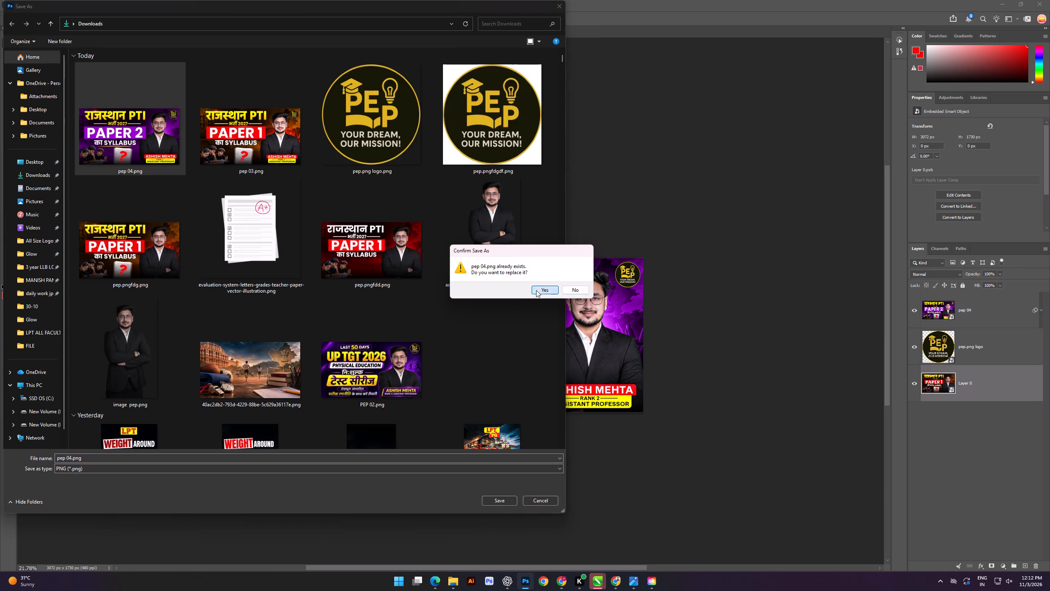
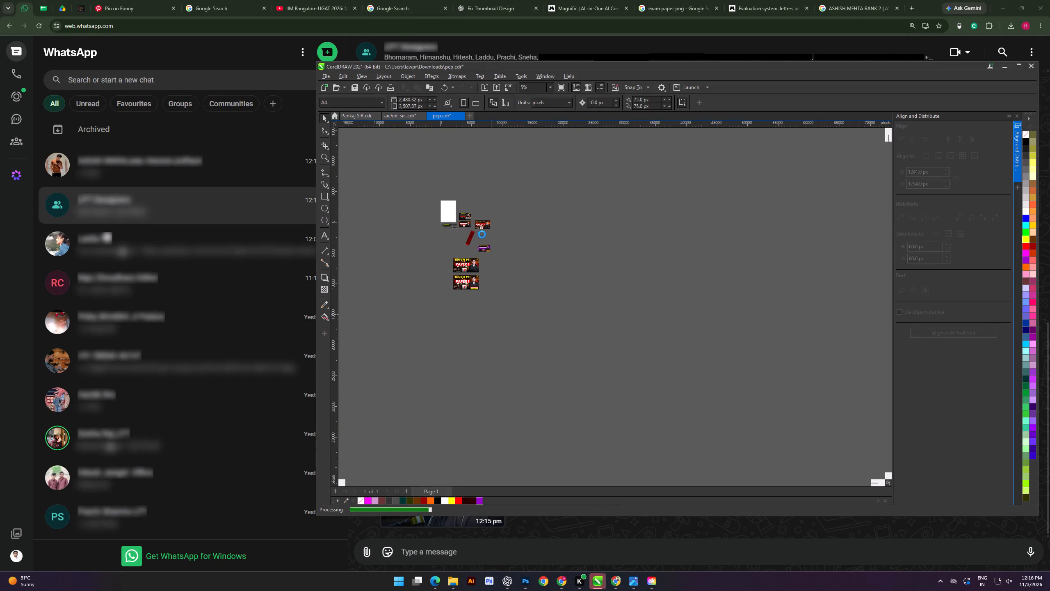
Delete the two enlarged Paper 1 thumbnail images stacked below the other artwork.
scroll(482, 234, up, 15)
scroll(485, 236, up, 7)
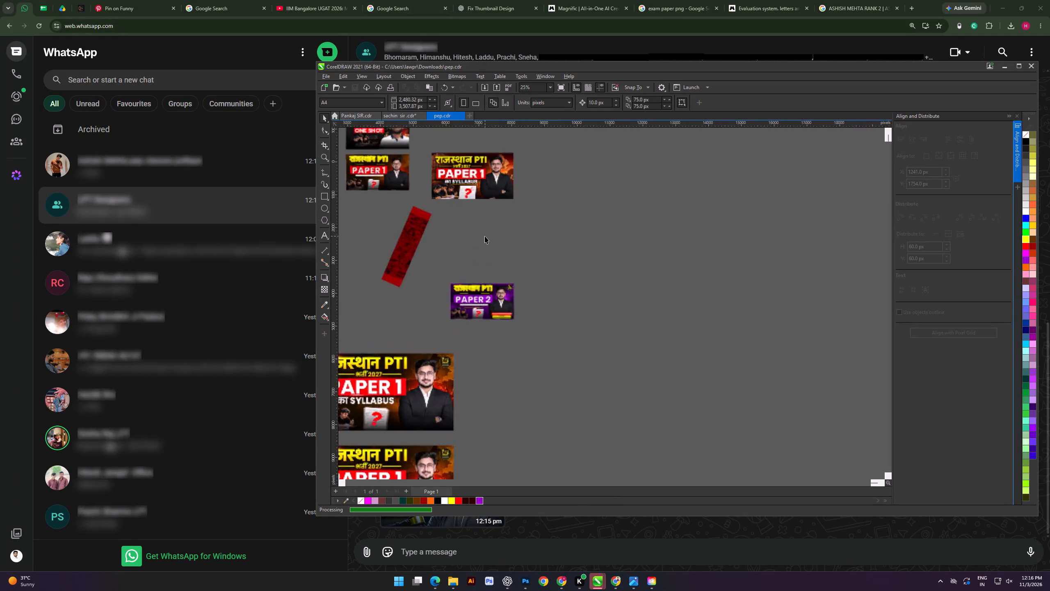
scroll(489, 238, down, 5)
triple_click(397, 328)
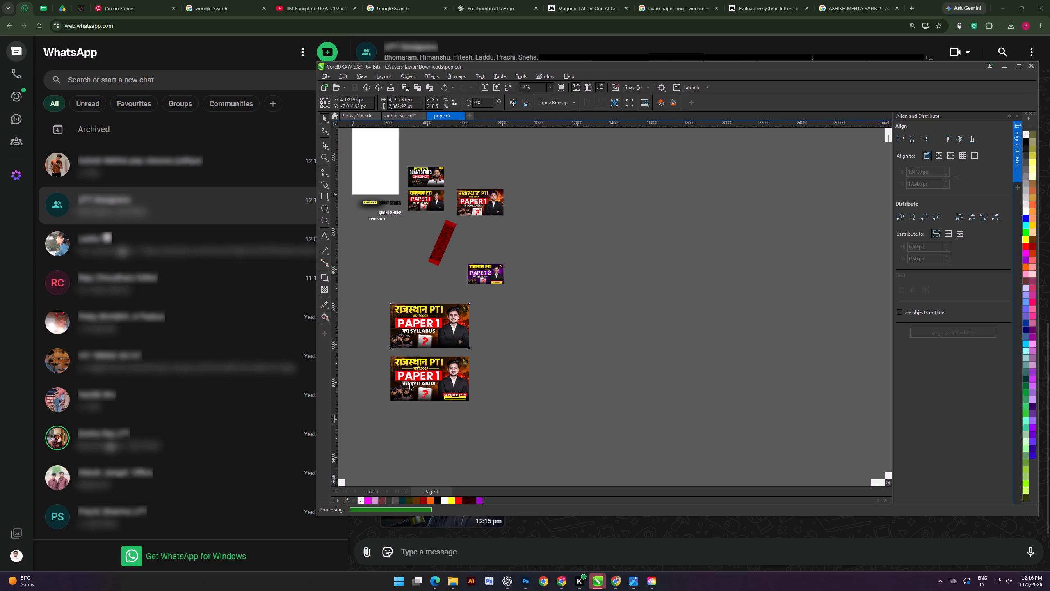
triple_click(410, 383)
double_click(410, 334)
click(410, 376)
key(Delete)
click(420, 331)
key(Delete)
Move the purple Paper 2 thumbnail up into the row of Paper 1 thumbnails.
scroll(476, 209, up, 2)
drag(452, 270, 487, 301)
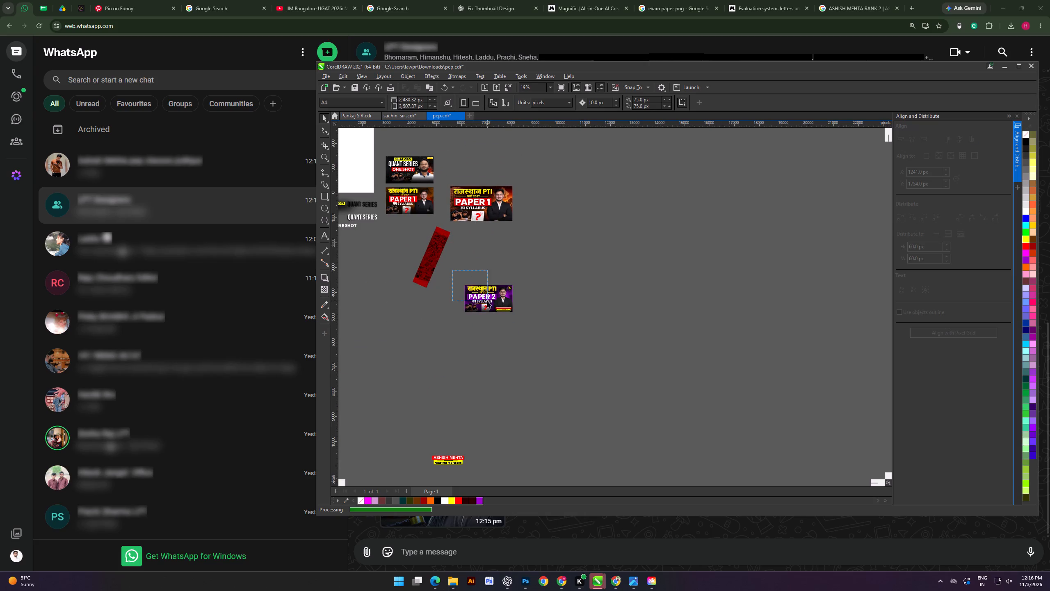
drag(487, 301, 575, 344)
drag(491, 298, 546, 200)
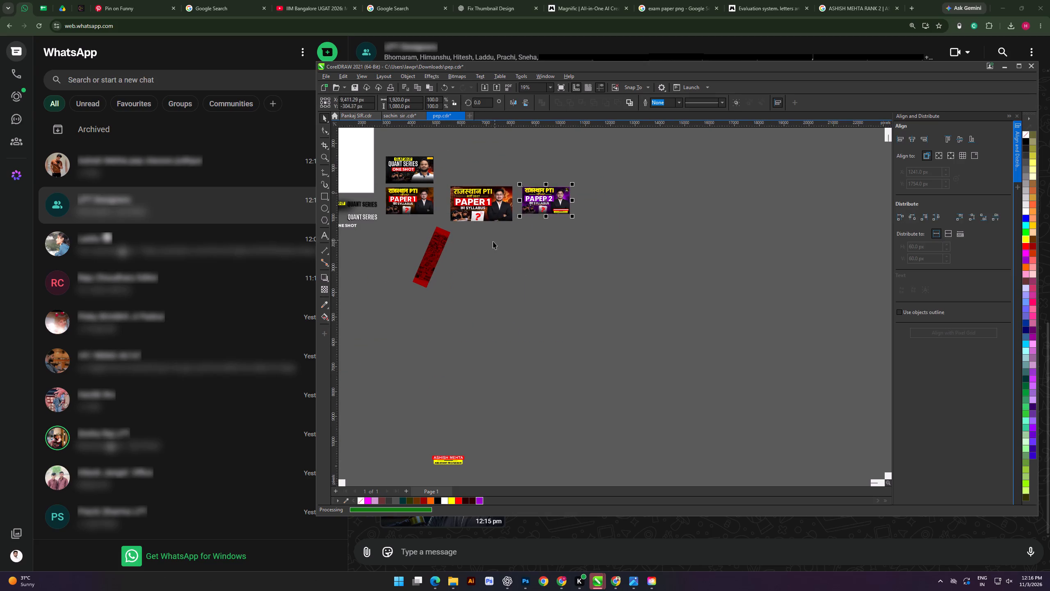
Delete the larger Paper 1 image between the editable Paper 1 thumbnail and the Paper 2 thumbnail.
click(493, 241)
double_click(491, 204)
drag(492, 194, 504, 301)
key(Delete)
Move the Paper 2 thumbnail directly beside the remaining Paper 1 thumbnail and save the document.
drag(499, 176, 556, 210)
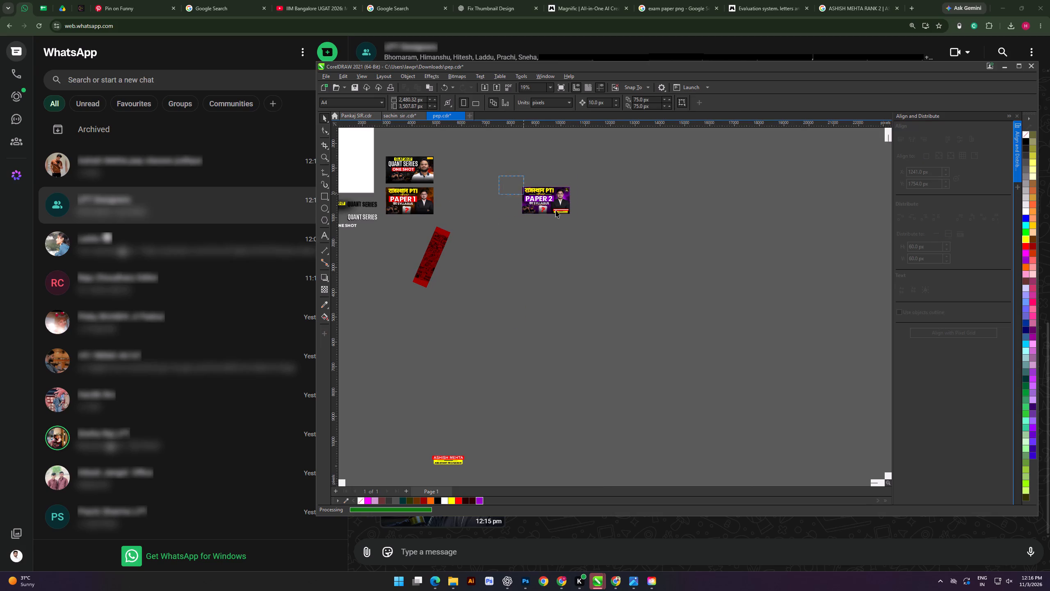
drag(556, 210, 620, 232)
drag(544, 207, 462, 207)
click(499, 271)
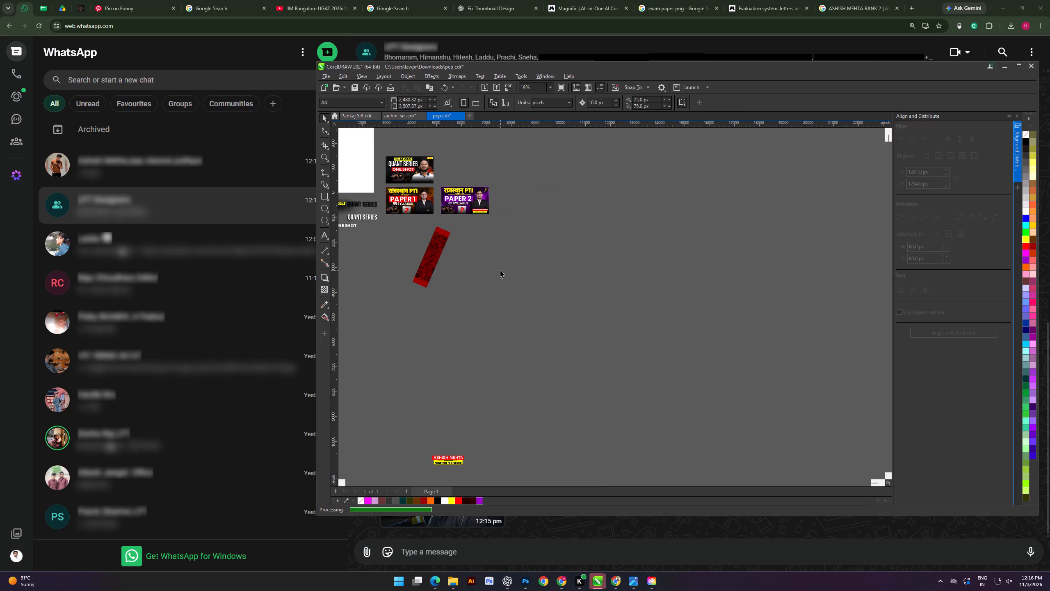
key(ctrl+s)
key(ctrl+s)
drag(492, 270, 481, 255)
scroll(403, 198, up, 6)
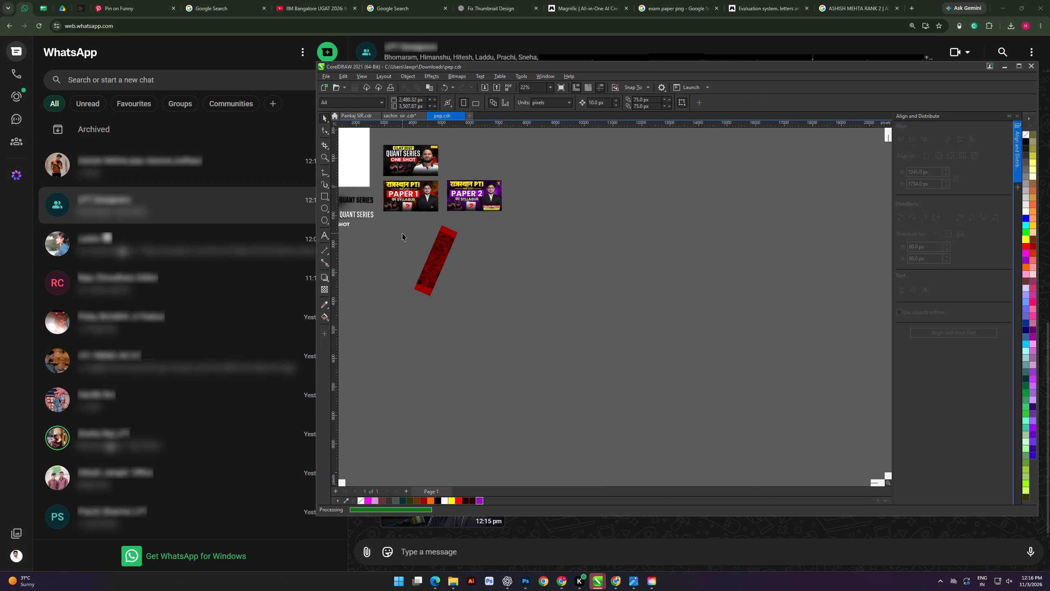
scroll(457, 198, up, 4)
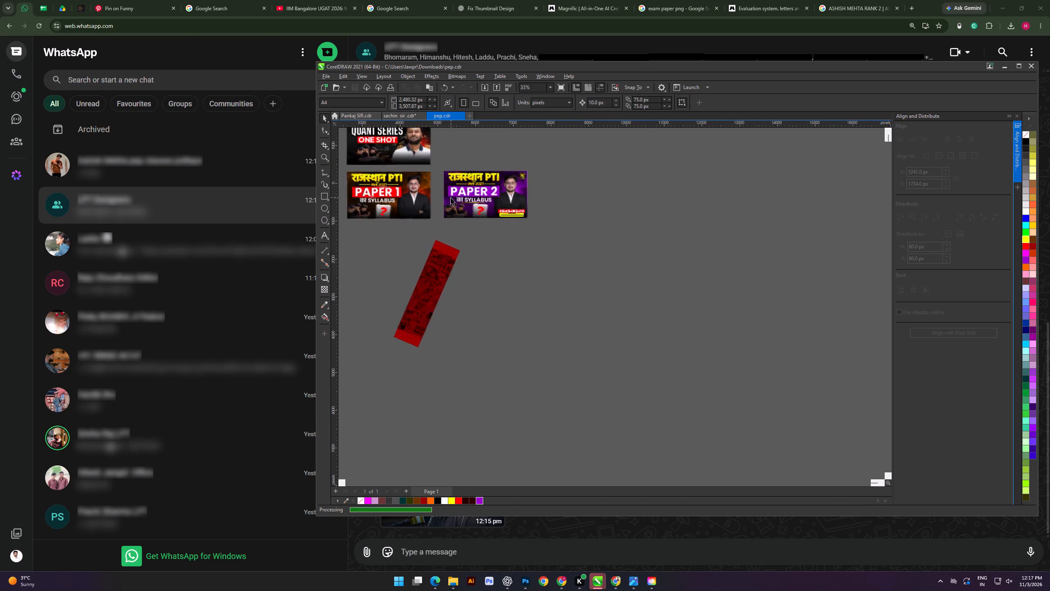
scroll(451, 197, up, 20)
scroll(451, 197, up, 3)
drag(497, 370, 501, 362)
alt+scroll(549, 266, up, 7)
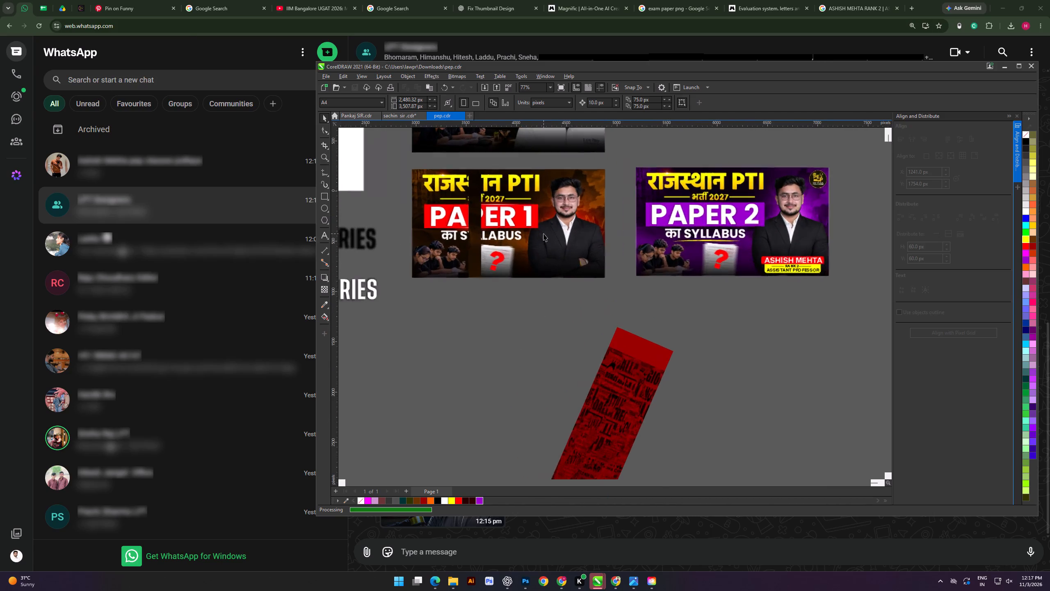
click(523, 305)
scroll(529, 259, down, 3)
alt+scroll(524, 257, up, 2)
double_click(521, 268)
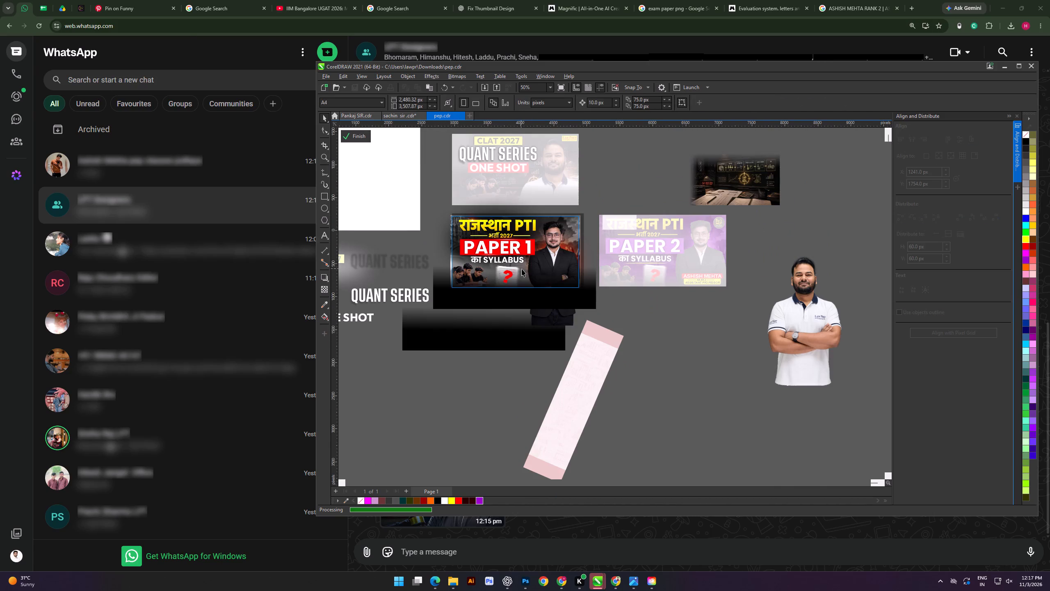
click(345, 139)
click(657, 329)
Open the Paper 2 thumbnail's clipped contents and copy the PEP logo together with the instructor name badge.
drag(669, 298, 701, 290)
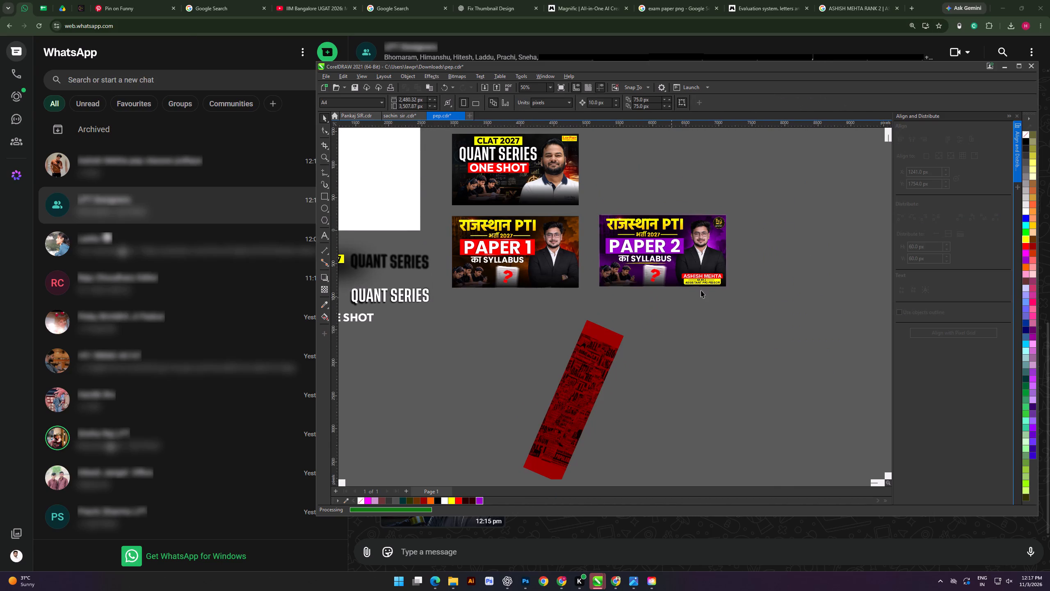
drag(701, 290, 796, 247)
double_click(712, 282)
drag(790, 259, 686, 293)
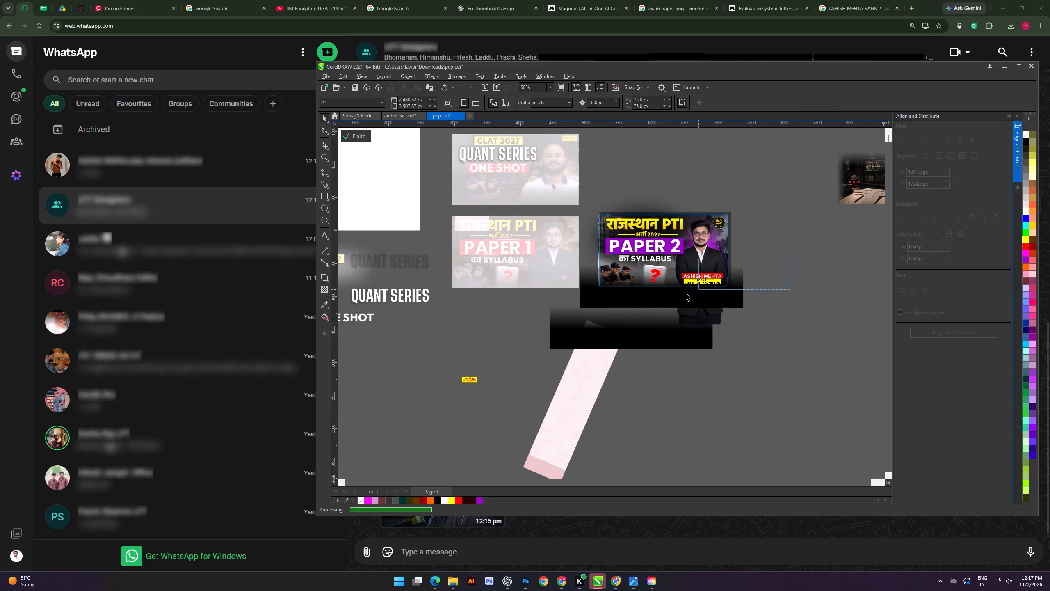
drag(686, 293, 660, 302)
click(785, 205)
drag(783, 197, 671, 303)
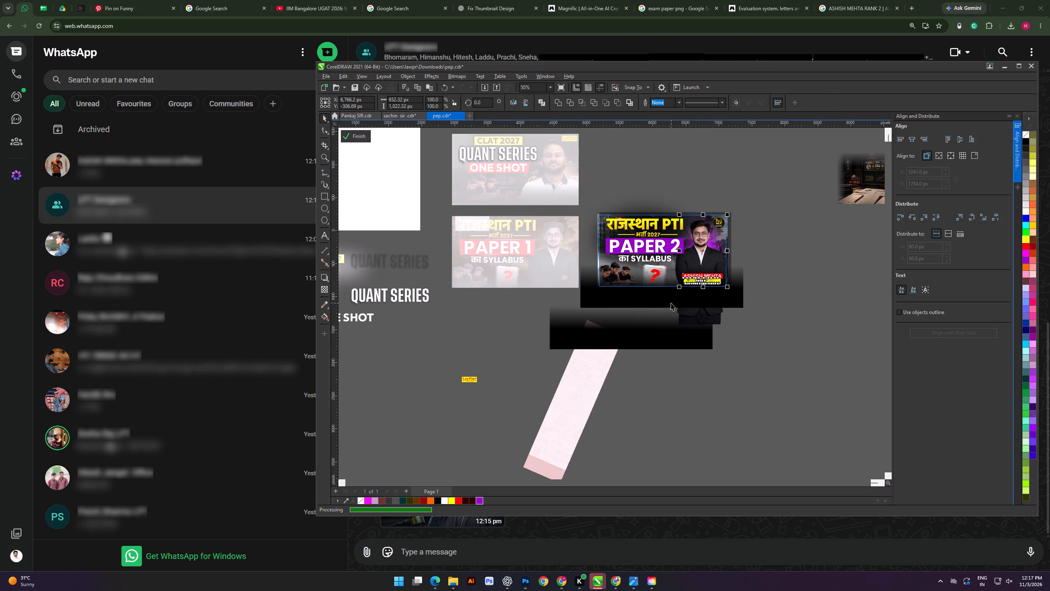
key(ctrl+c)
Finish editing the Paper 2 contents, paste the logo and name badge onto the page, and move them toward the Paper 1 thumbnail.
click(354, 135)
click(706, 172)
key(ctrl+v)
drag(709, 282, 680, 320)
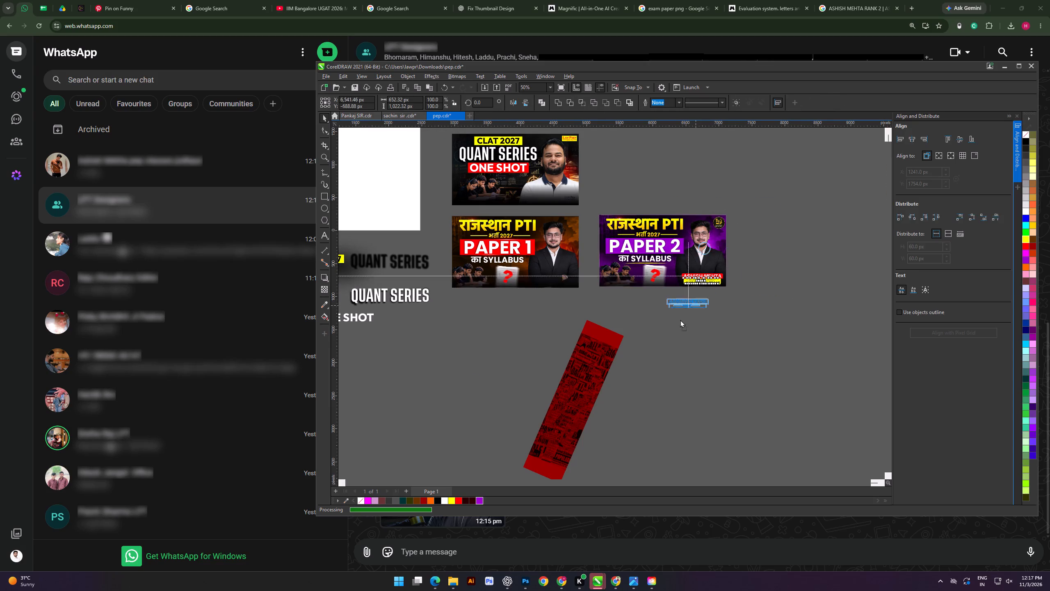
drag(680, 320, 512, 384)
click(493, 432)
Position the pasted PEP logo in the upper-right corner of the Paper 1 thumbnail, beside the instructor's head.
drag(516, 329, 569, 227)
scroll(570, 214, up, 16)
scroll(535, 229, down, 1)
drag(561, 234, 549, 222)
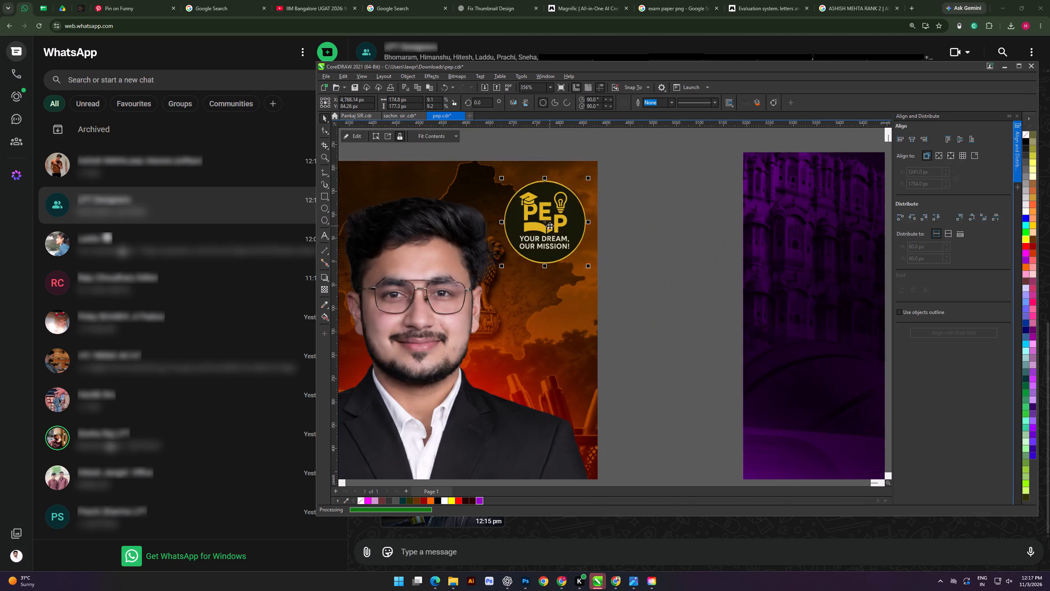
drag(550, 224, 555, 216)
drag(564, 217, 558, 217)
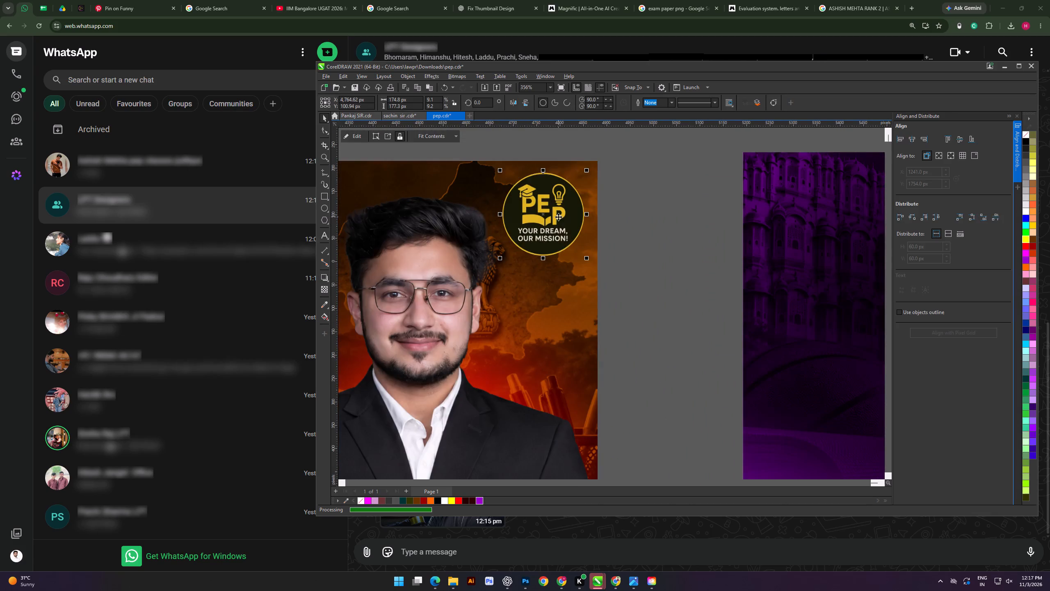
click(558, 217)
scroll(645, 220, down, 1)
click(647, 220)
Position the pasted instructor name badge over the suit at the lower-right corner of the Paper 1 thumbnail.
scroll(633, 221, down, 12)
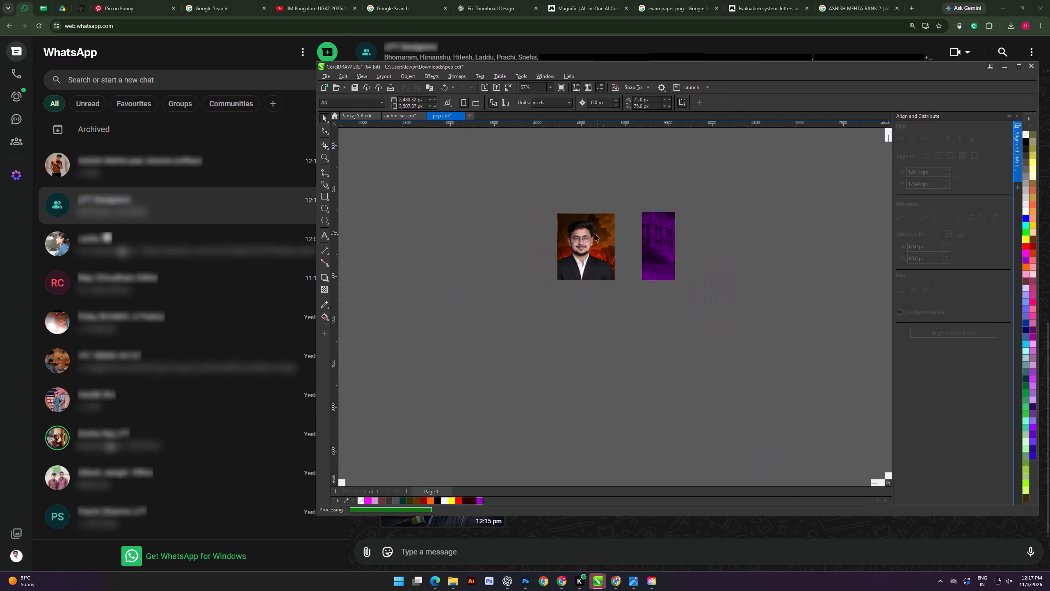
alt+scroll(582, 253, down, 3)
drag(455, 369, 579, 437)
drag(533, 415, 605, 275)
scroll(600, 268, up, 12)
drag(604, 291, 591, 296)
scroll(608, 310, down, 6)
shift+scroll(608, 312, up, 3)
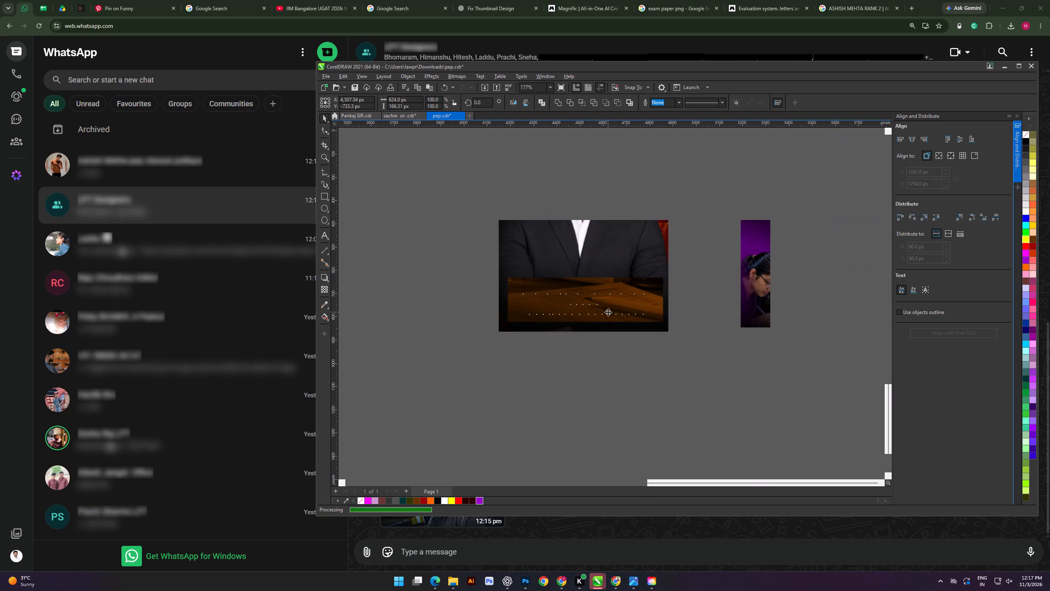
scroll(618, 312, up, 3)
click(611, 312)
click(619, 314)
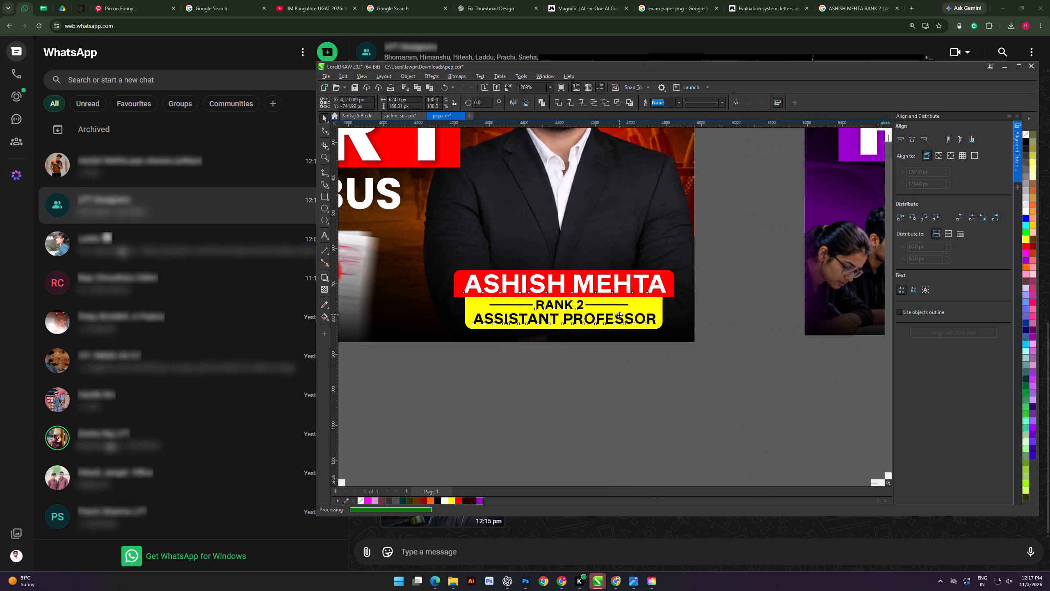
drag(619, 317, 619, 313)
drag(619, 315, 618, 320)
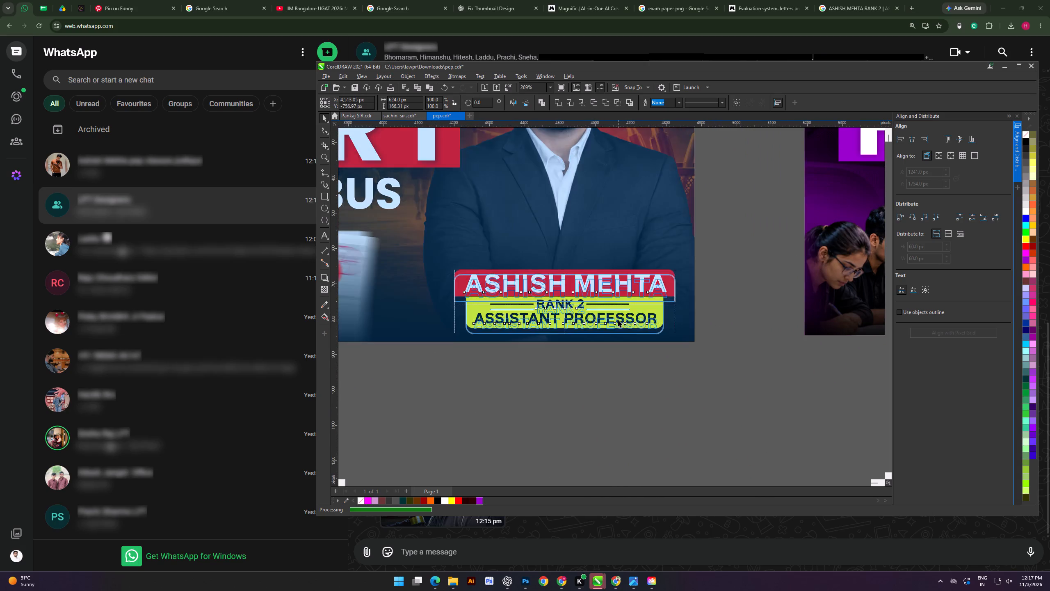
click(618, 320)
click(598, 401)
Open the Paper 1 thumbnail's clipped contents and delete the lower of the two black gradient bitmaps.
scroll(610, 346, down, 6)
scroll(551, 401, up, 3)
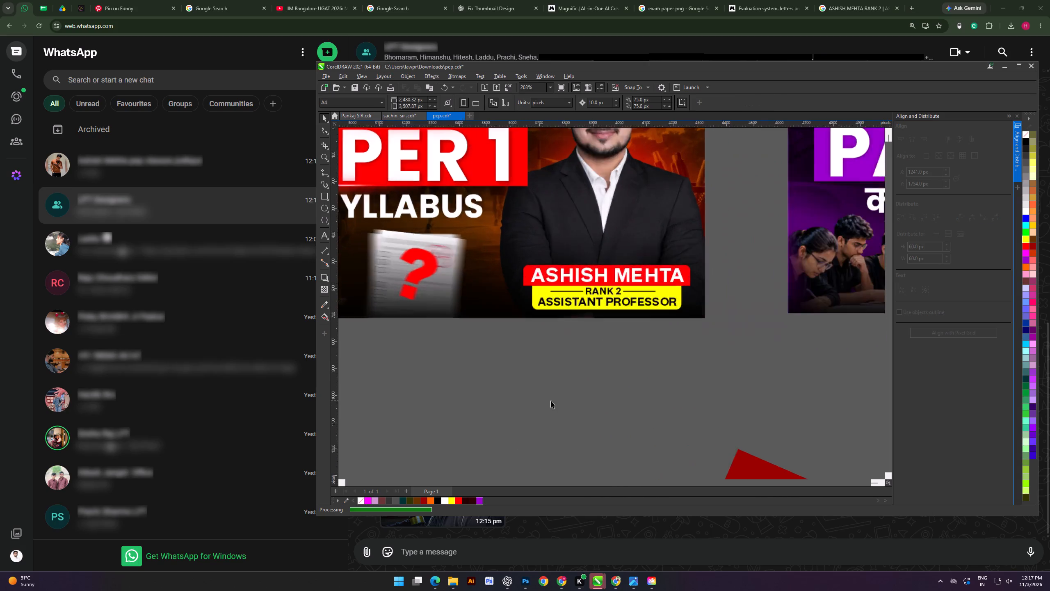
scroll(551, 401, down, 5)
shift+scroll(548, 389, up, 5)
click(548, 405)
scroll(582, 366, down, 2)
shift+scroll(584, 364, up, 6)
double_click(570, 338)
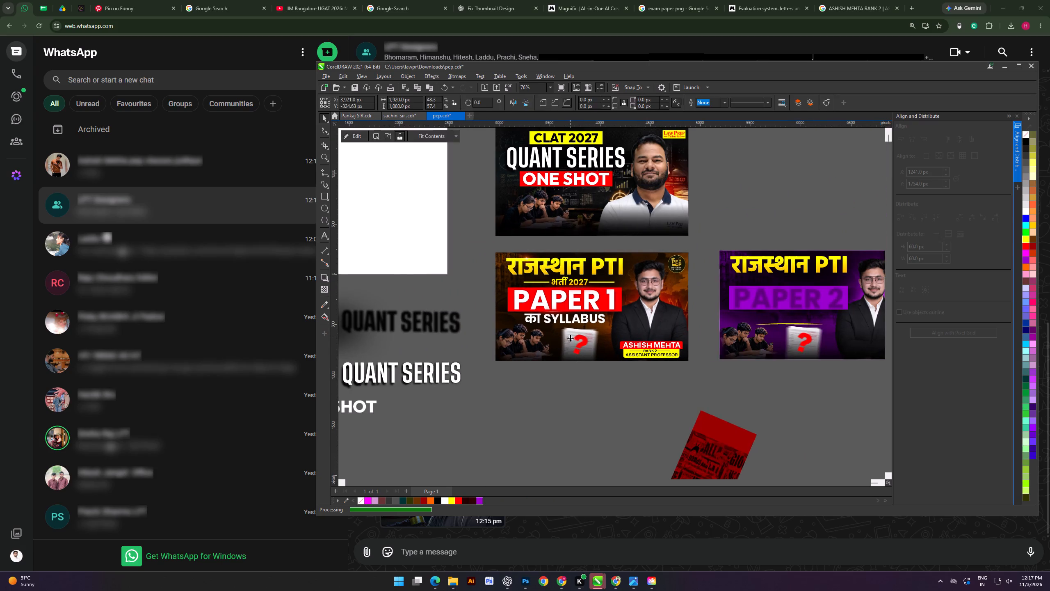
alt+scroll(572, 339, down, 4)
click(517, 336)
click(543, 322)
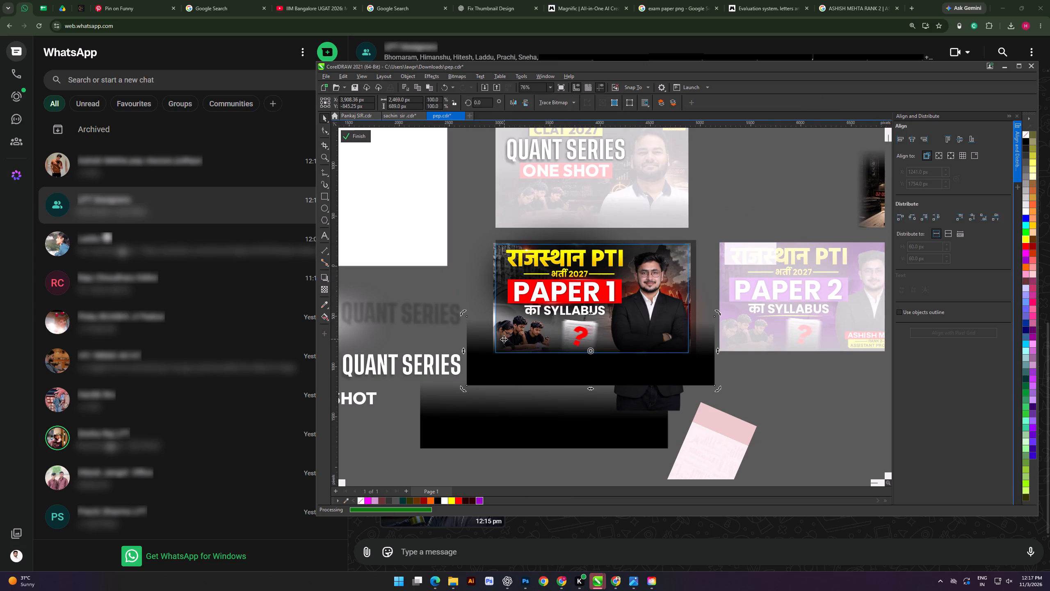
alt+scroll(498, 359, down, 4)
click(483, 393)
key(Return)
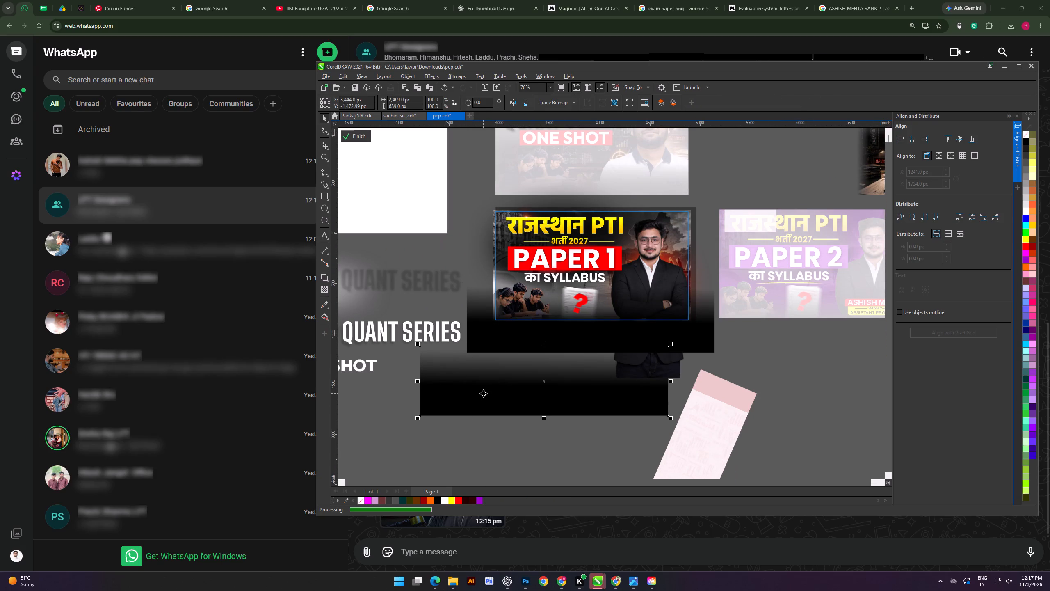
key(Delete)
Bring the question-mark paper to the front of the Paper 1 thumbnail's contents.
click(465, 424)
drag(420, 418, 643, 267)
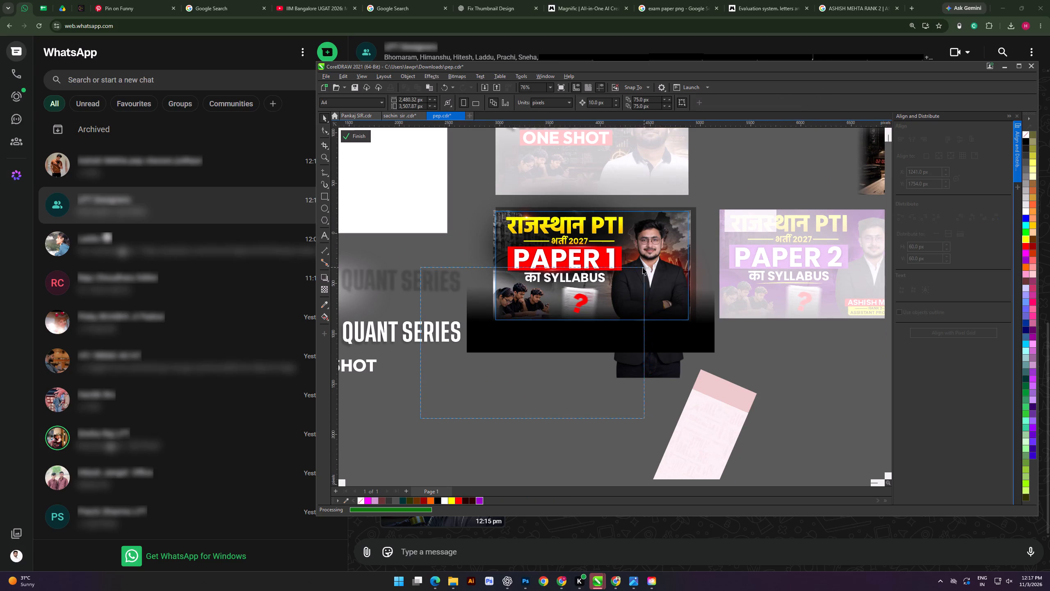
drag(643, 267, 641, 279)
click(544, 384)
drag(521, 414, 669, 271)
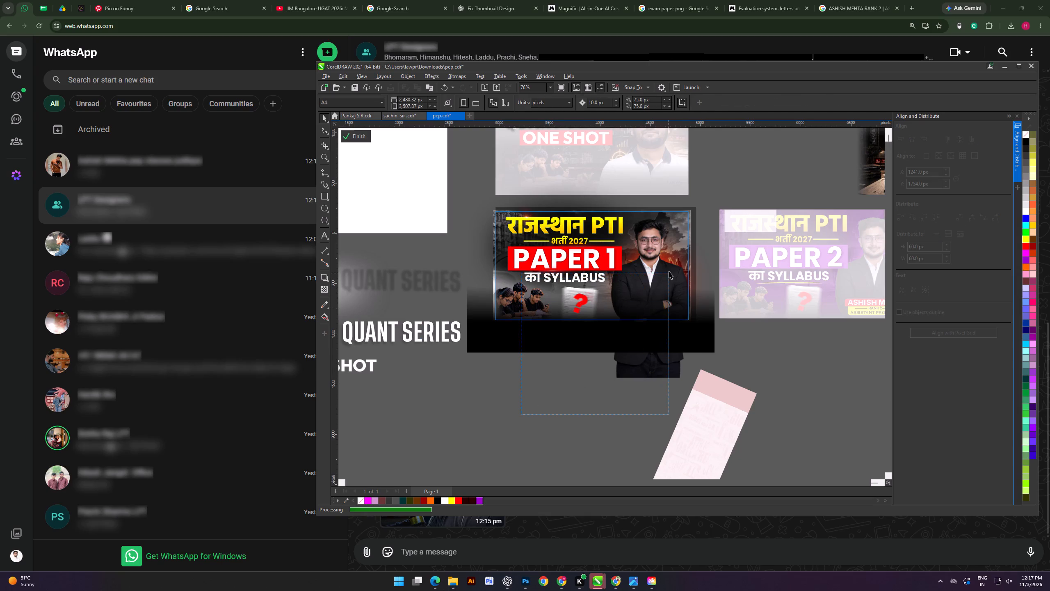
drag(669, 271, 594, 315)
drag(523, 407, 620, 258)
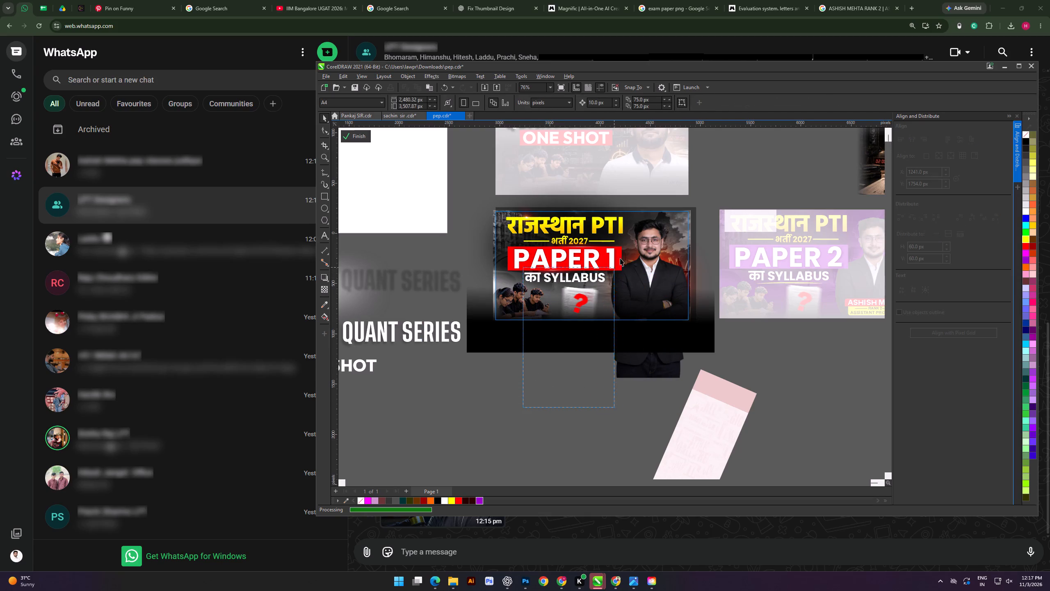
drag(620, 258, 592, 333)
drag(526, 403, 646, 226)
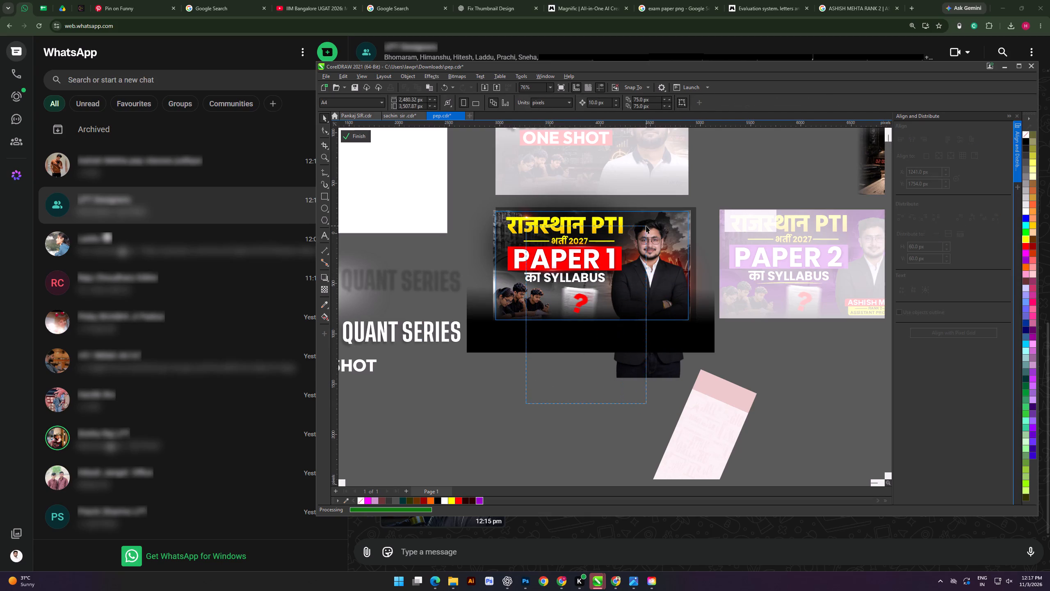
drag(646, 226, 643, 242)
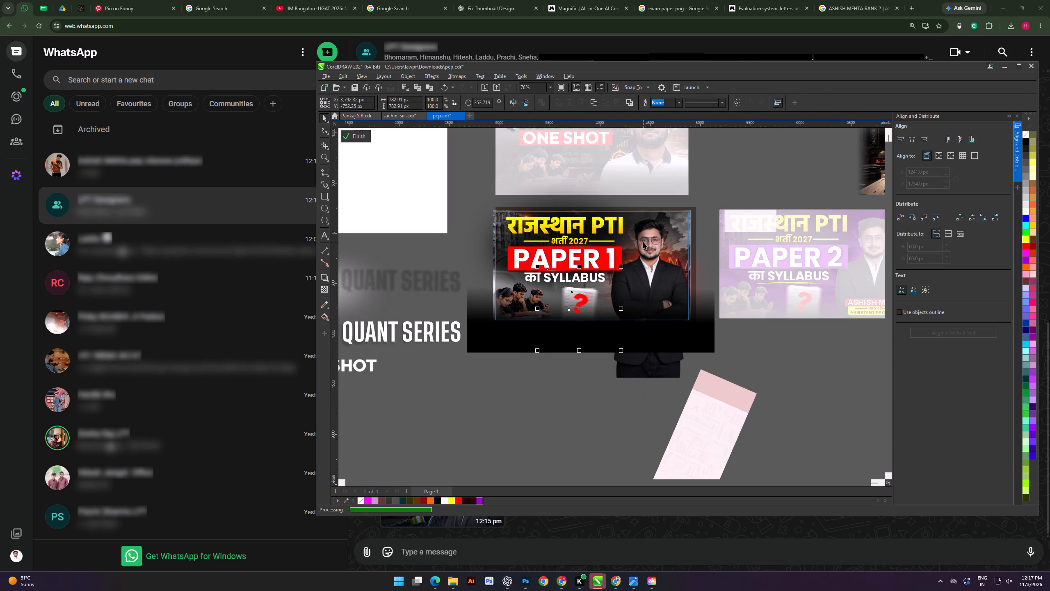
key(shift+Page_Up)
Send the remaining black gradient bitmap to the back of the Paper 1 thumbnail's contents.
click(523, 411)
click(517, 295)
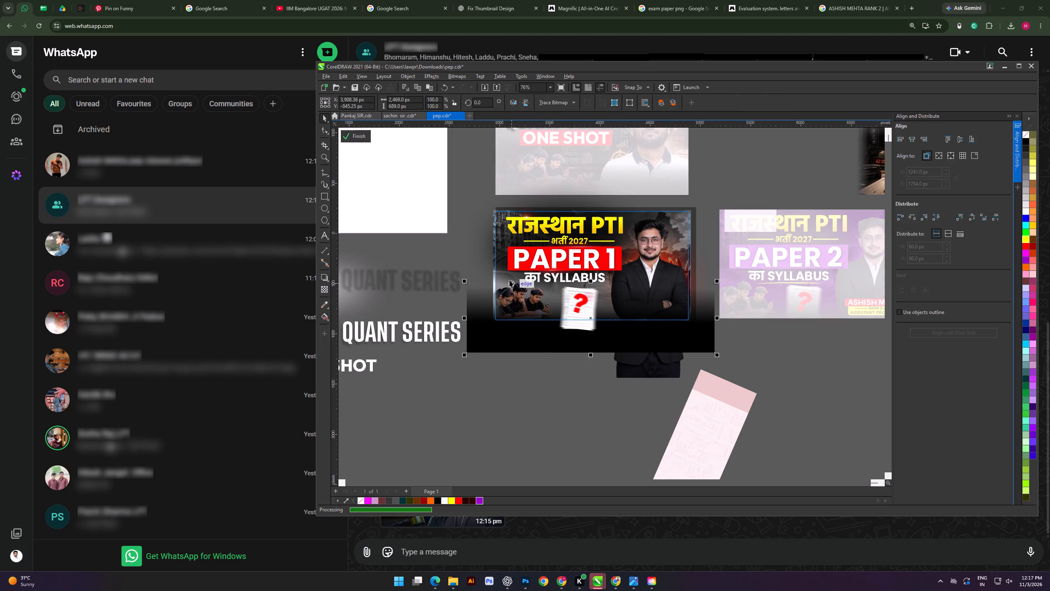
click(505, 268)
click(503, 289)
click(490, 272)
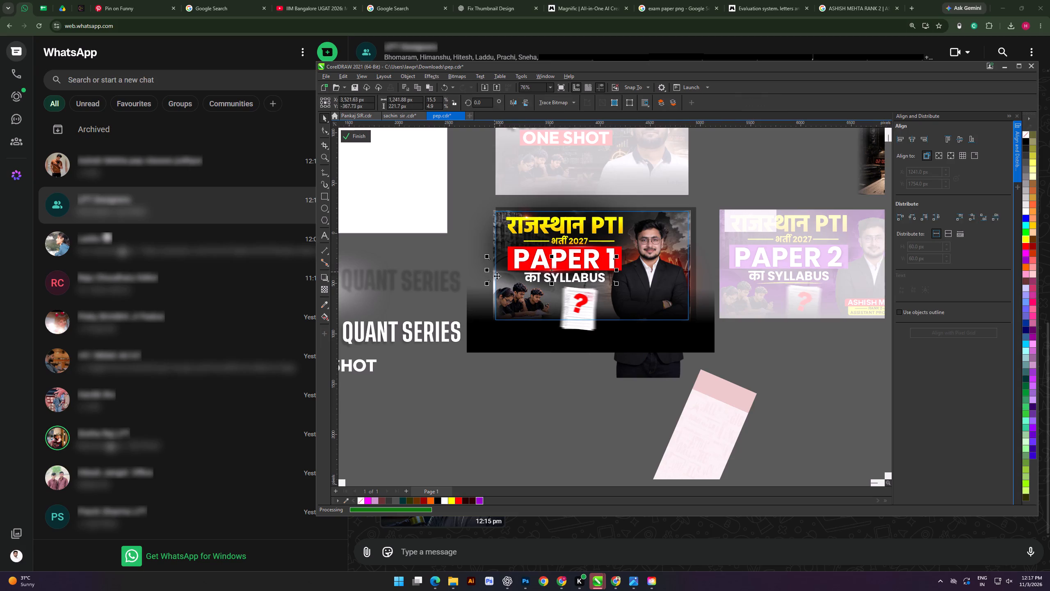
click(500, 284)
click(494, 367)
click(469, 376)
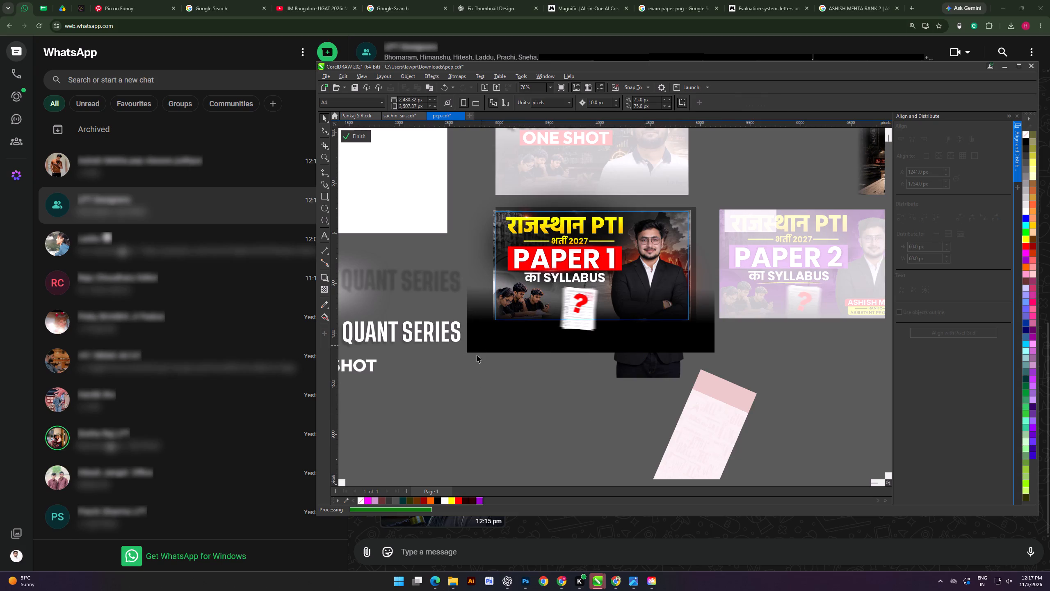
click(472, 348)
key(shift+Page_Down)
click(510, 375)
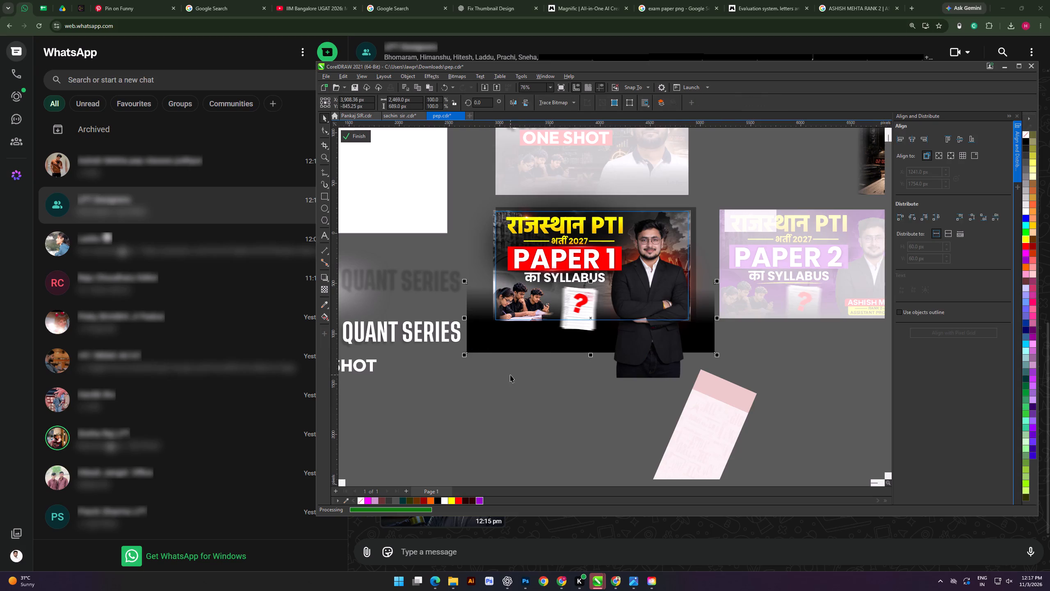
Bring the studying students image to the front of the Paper 1 thumbnail's contents.
click(518, 315)
scroll(527, 311, up, 3)
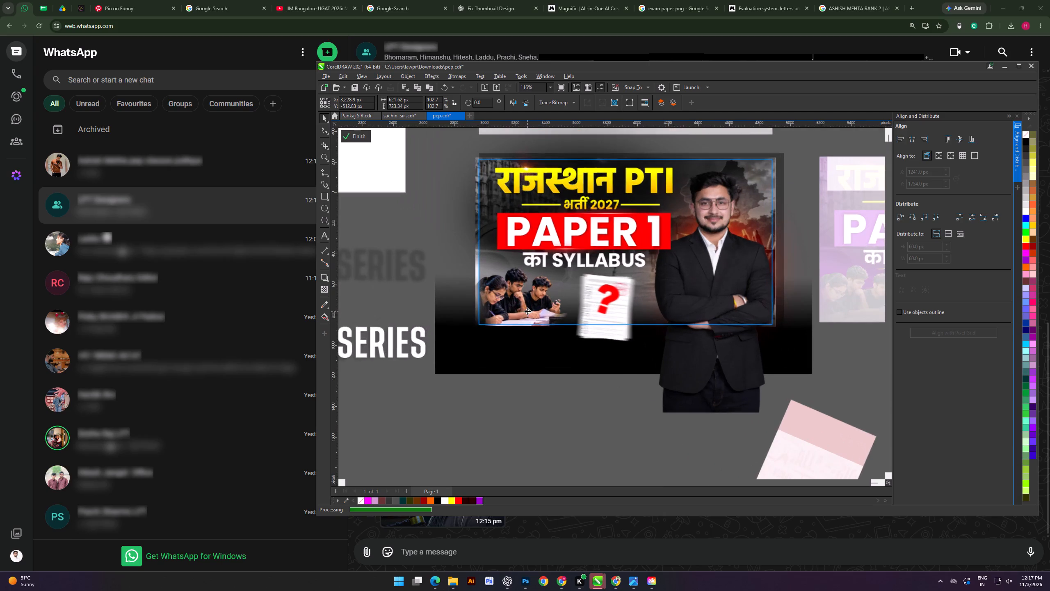
key(shift+Page_Up)
key(shift+Page_Up)
key(shift+Page_Up)
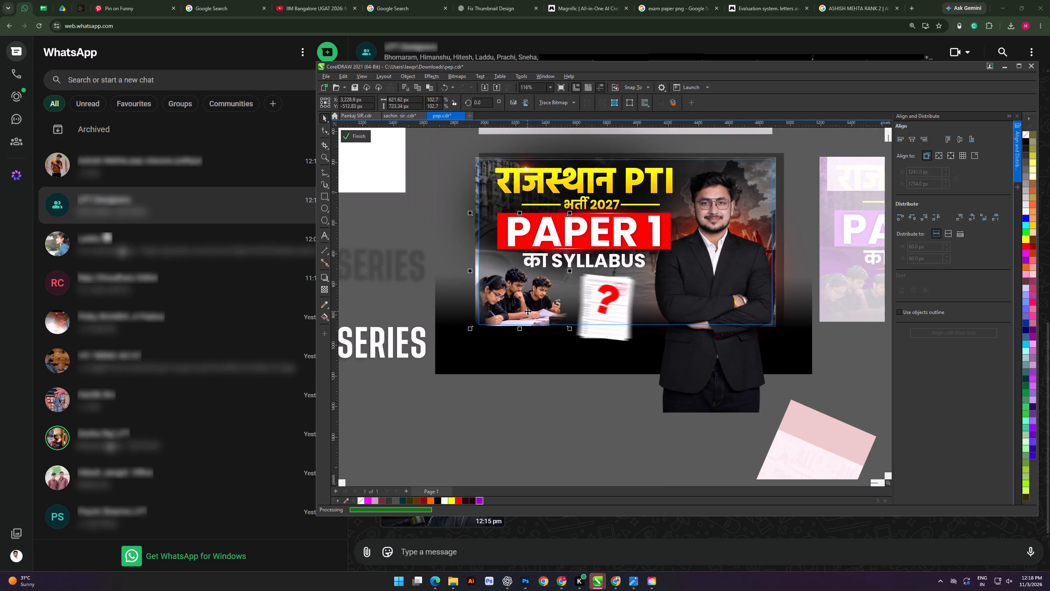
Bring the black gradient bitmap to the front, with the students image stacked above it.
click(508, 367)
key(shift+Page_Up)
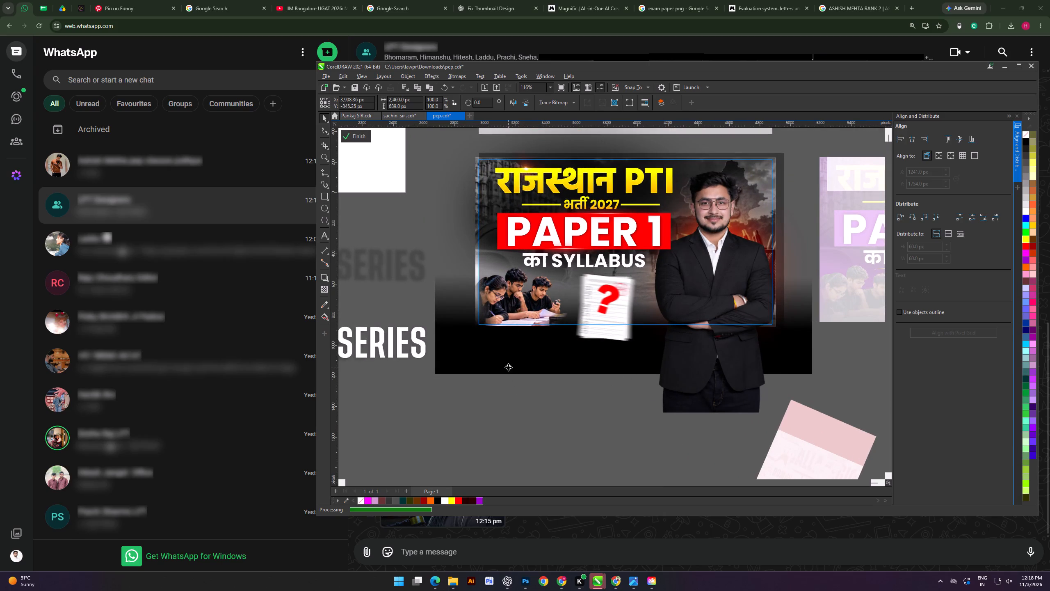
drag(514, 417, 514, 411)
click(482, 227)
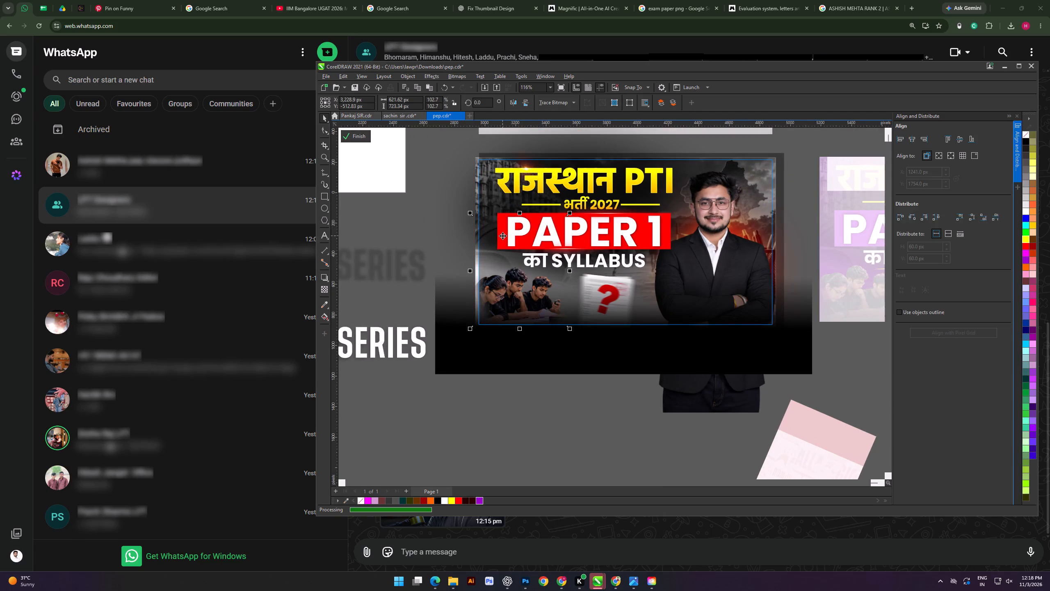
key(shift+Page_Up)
Scale the students image down to about 520 by 605 px and nudge it into the Paper 1 frame's lower-left corner.
alt+scroll(497, 235, down, 3)
scroll(522, 232, up, 1)
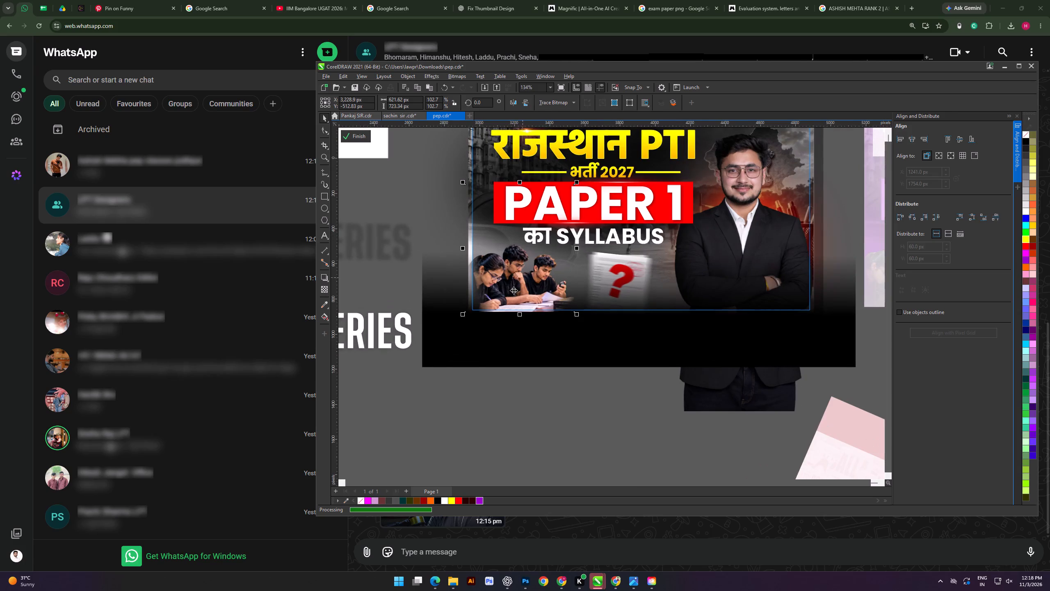
click(512, 285)
drag(527, 461, 528, 453)
click(505, 259)
shift+drag(576, 316, 571, 317)
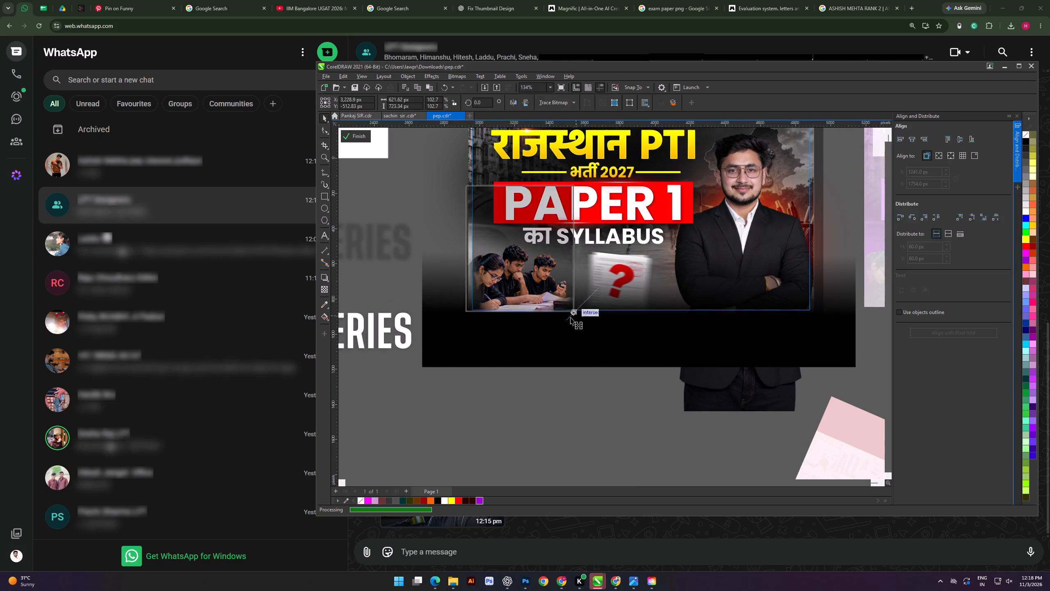
shift+drag(571, 317, 567, 318)
key(Down)
key(Down)
key(Down)
key(Down)
key(Down)
key(Left)
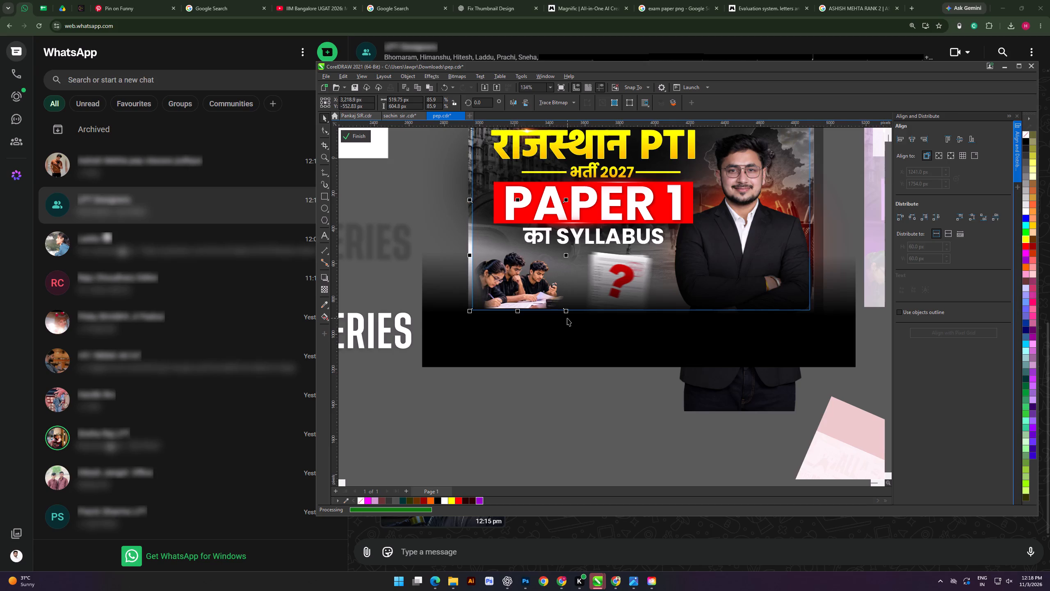
key(Left)
key(Down)
key(Down)
key(Up)
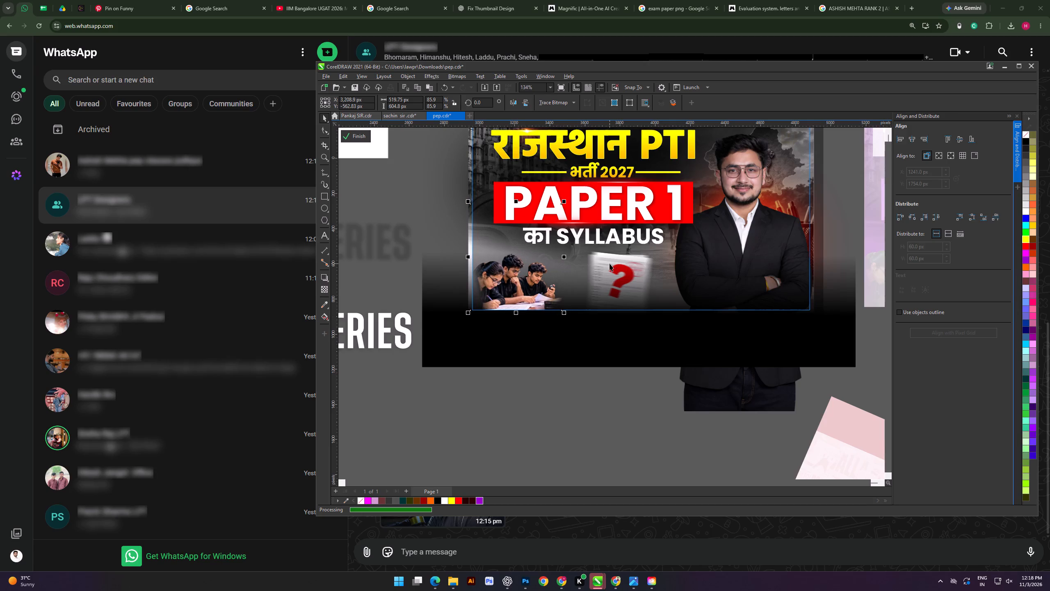
Send the black gradient bitmap behind the question-mark paper and the instructor.
click(609, 263)
drag(591, 458, 592, 451)
drag(567, 425, 751, 188)
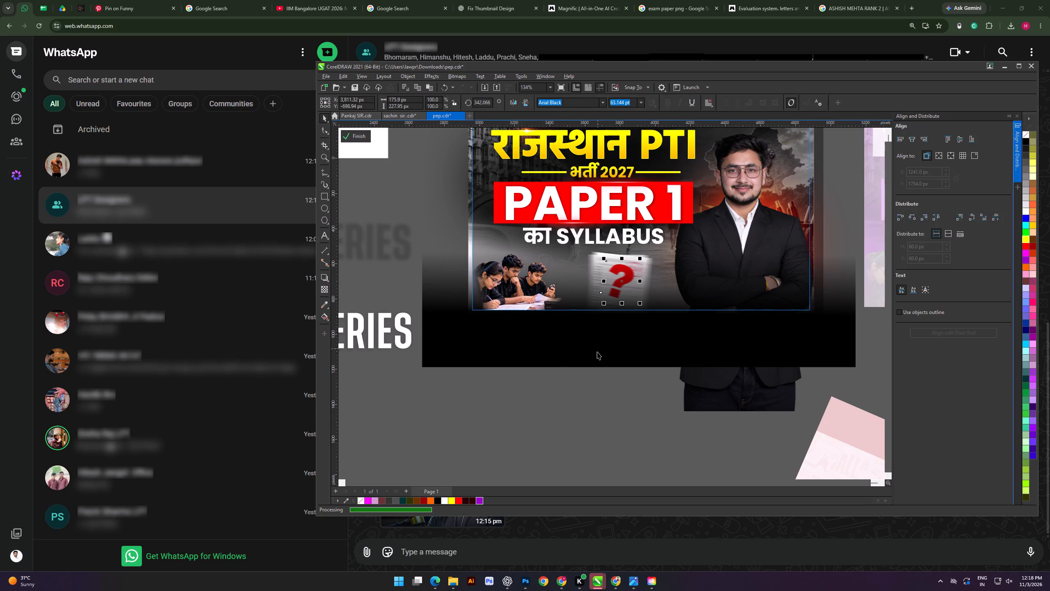
click(597, 353)
key(shift+Page_Down)
click(589, 404)
drag(555, 419, 582, 399)
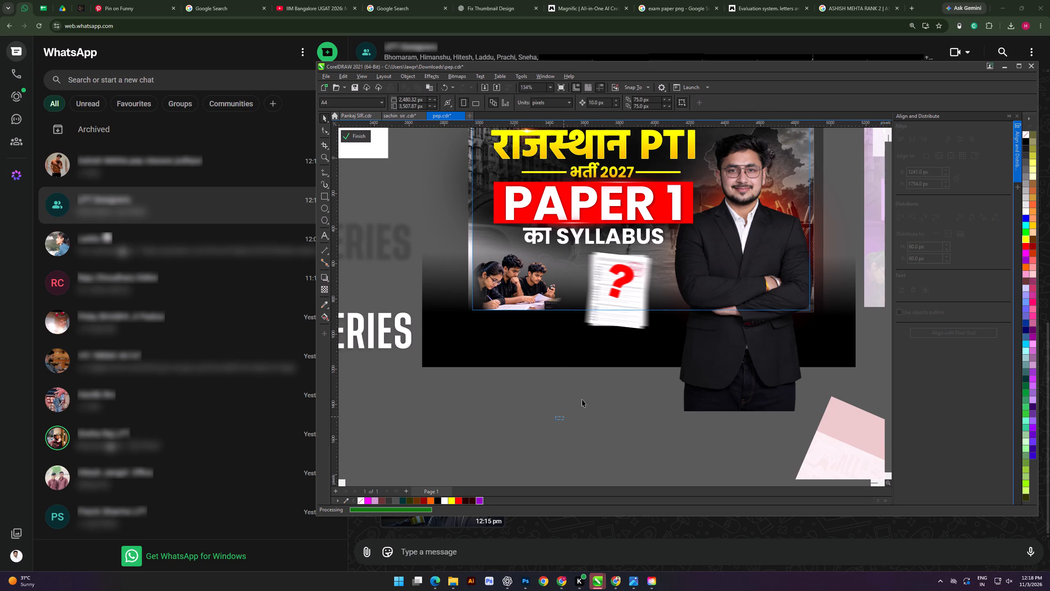
Scale the paper and its red question mark down together to about 700 px.
drag(582, 399, 713, 213)
click(630, 311)
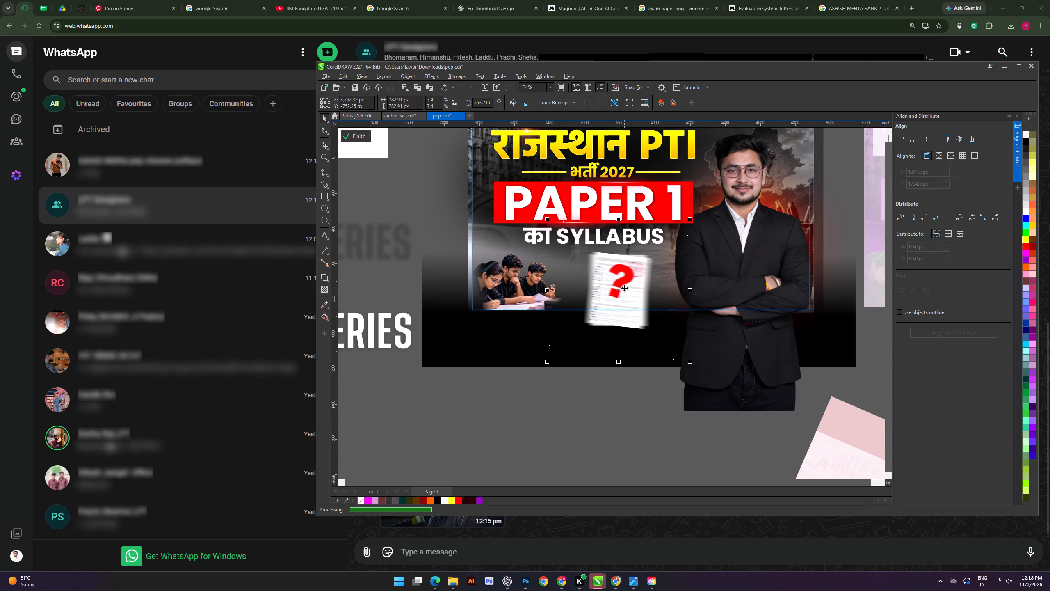
click(624, 288)
drag(646, 386, 644, 378)
click(616, 278)
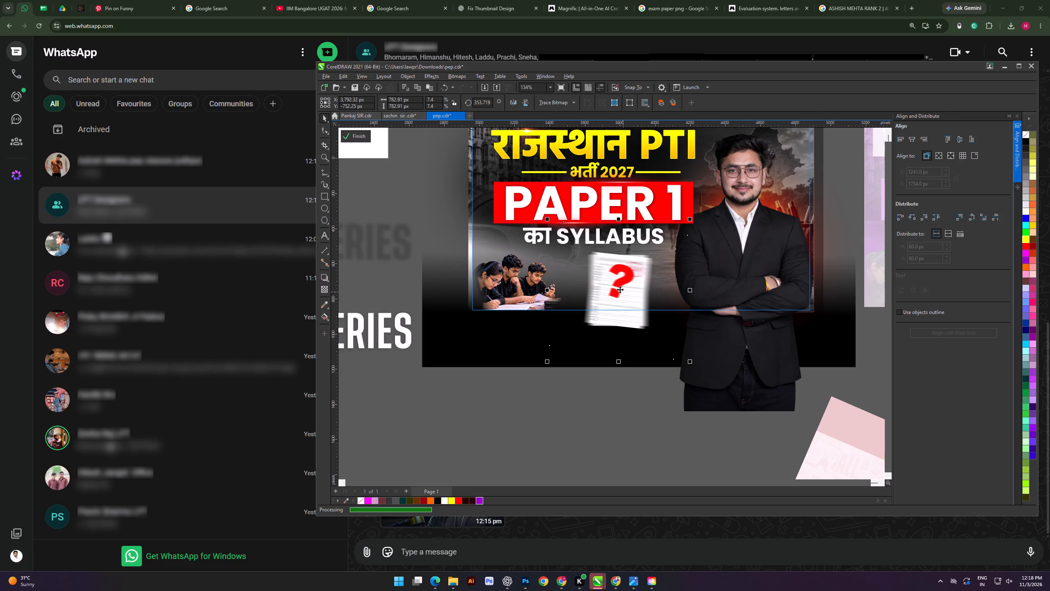
click(618, 284)
shift+click(624, 325)
shift+drag(690, 363, 682, 365)
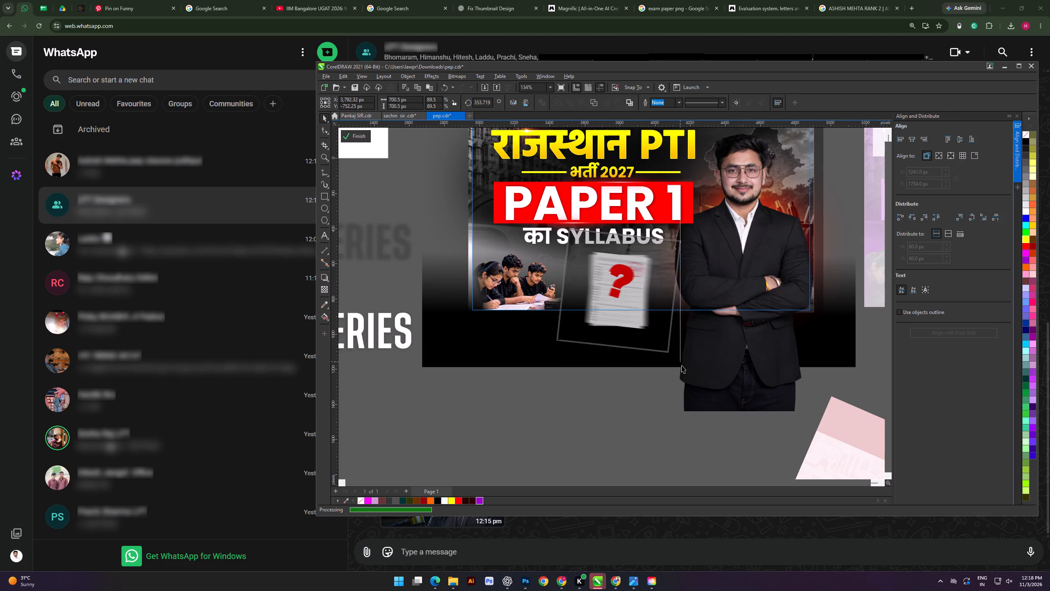
Nudge the paper and question mark down and slightly toward the students, so the paper overlaps the frame's bottom edge.
key(Left)
key(Left)
key(Left)
key(Left)
key(Left)
key(Left)
key(Left)
key(Left)
key(Left)
key(Down)
key(Down)
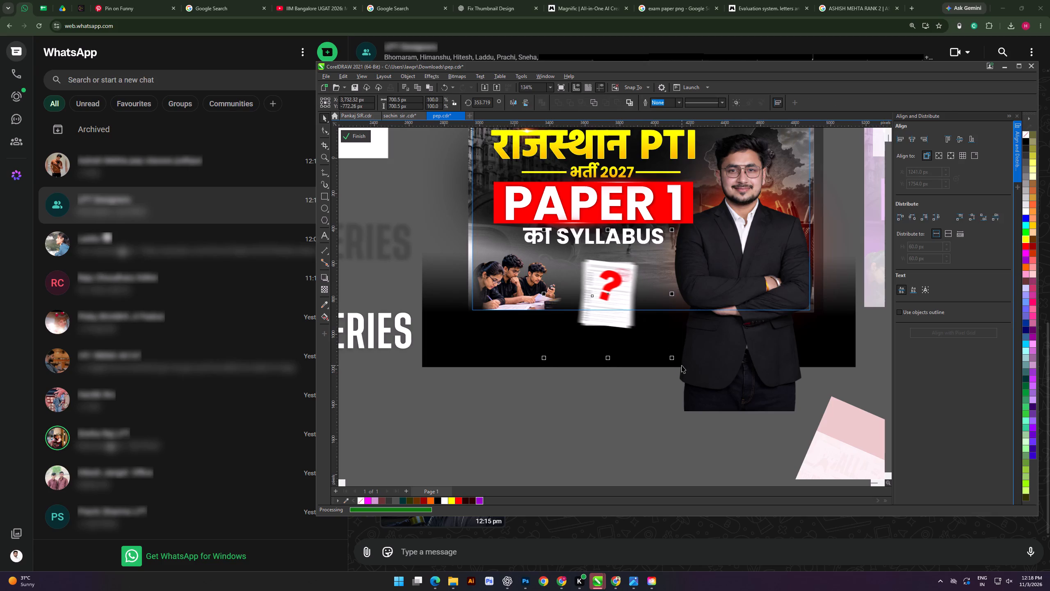
key(Down)
key(Down)
key(Right)
key(Right)
key(Right)
key(Right)
key(Down)
key(Down)
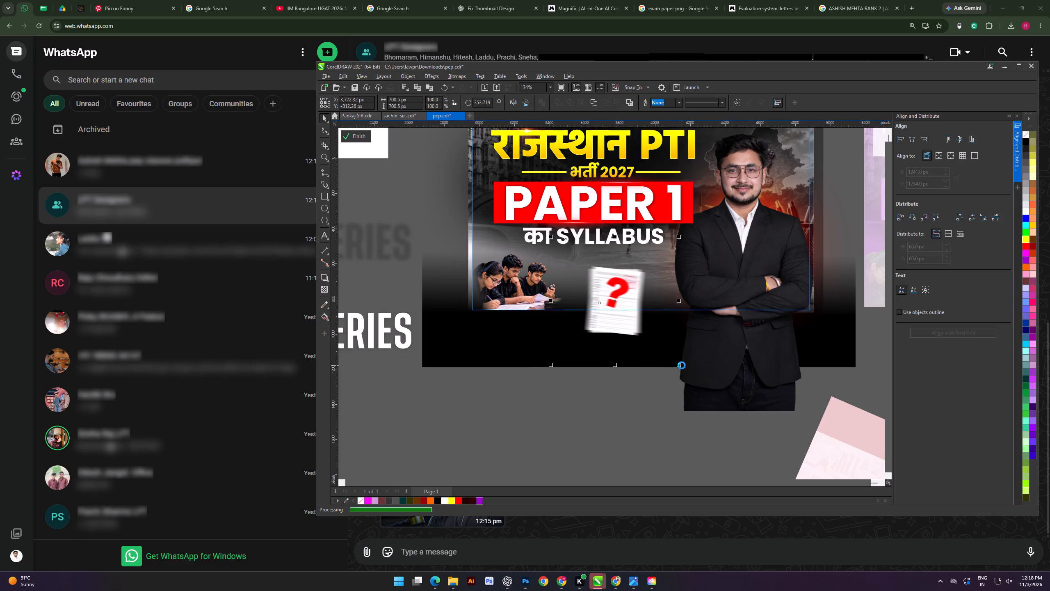
key(Left)
key(Left)
key(Left)
key(Left)
key(Left)
Rotate the paper and question mark together about 5° clockwise.
click(641, 306)
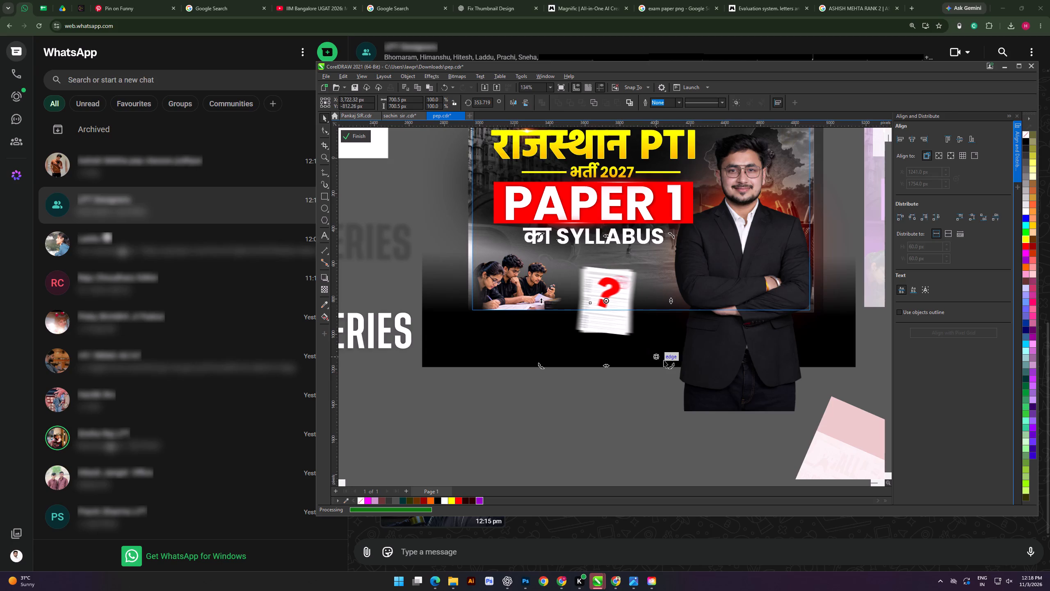
drag(671, 366, 662, 367)
click(614, 420)
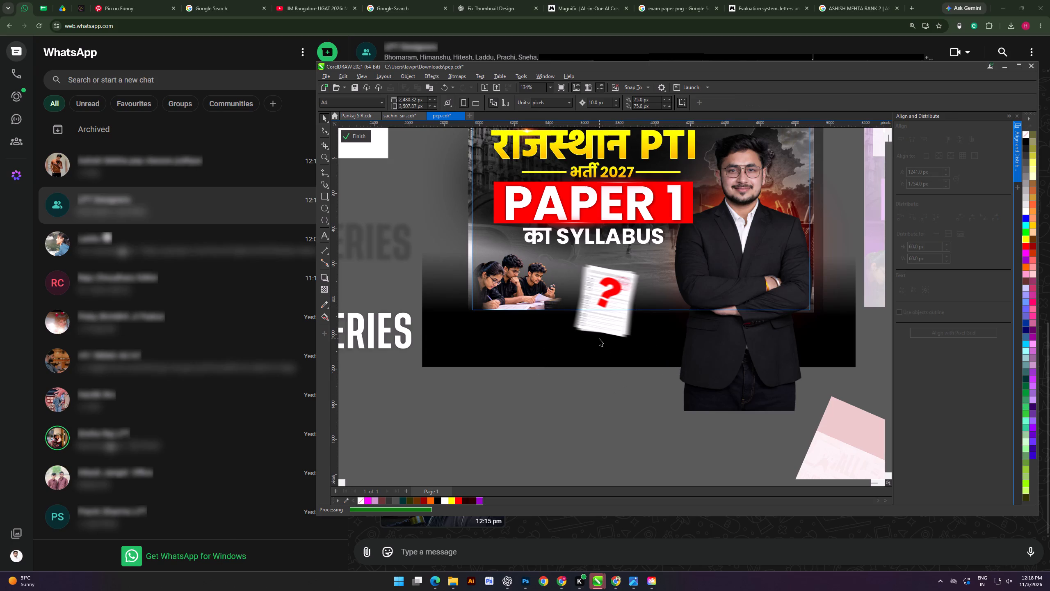
Nudge the tilted paper and question mark slightly up and toward the instructor.
key(Up)
key(Up)
key(Up)
click(568, 367)
drag(537, 428, 609, 371)
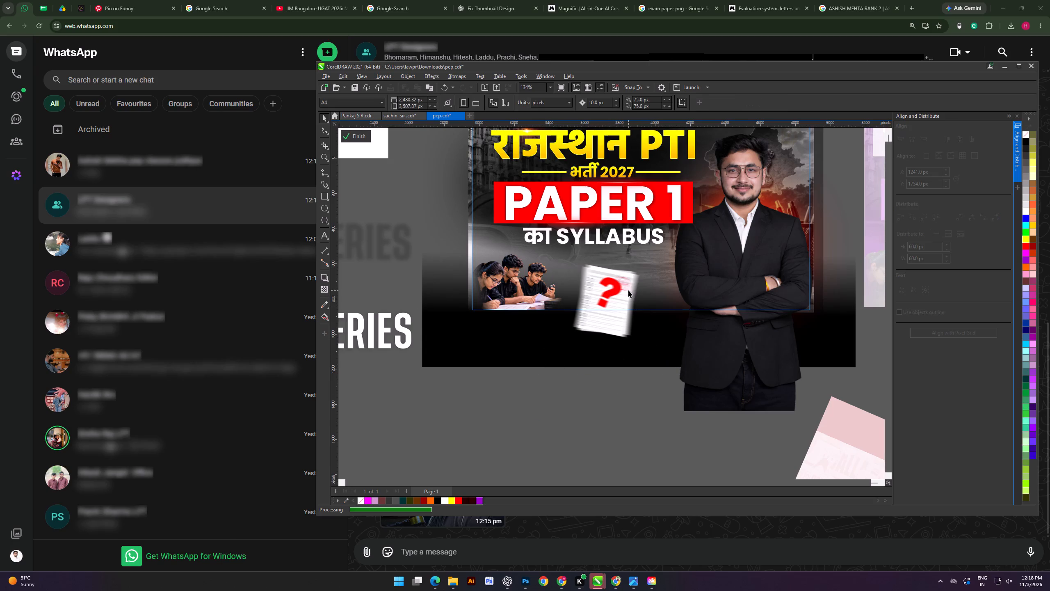
click(628, 290)
click(611, 291)
shift+click(620, 323)
key(Up)
key(Up)
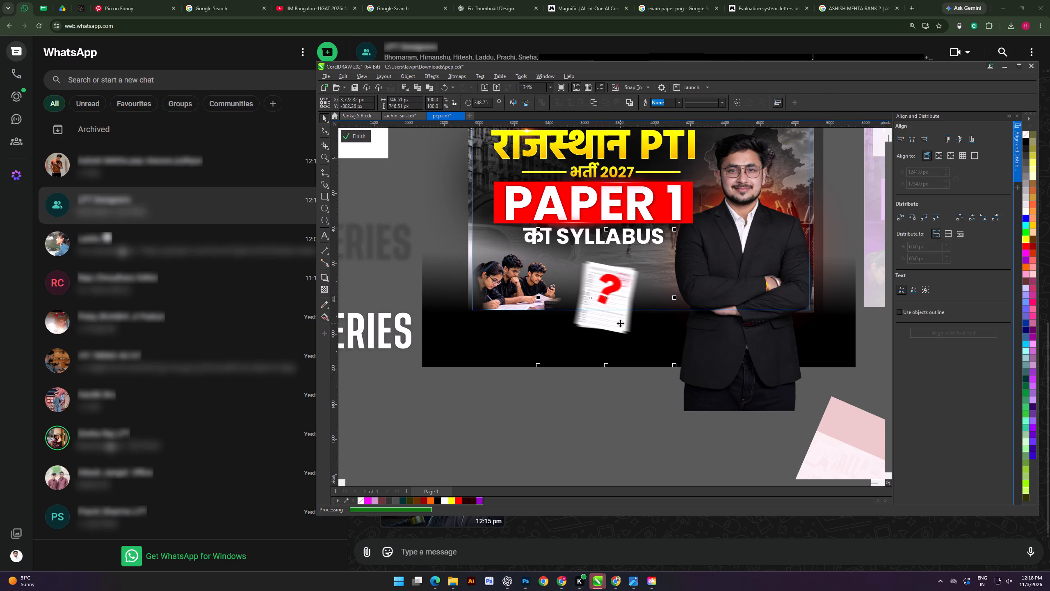
key(Right)
click(523, 390)
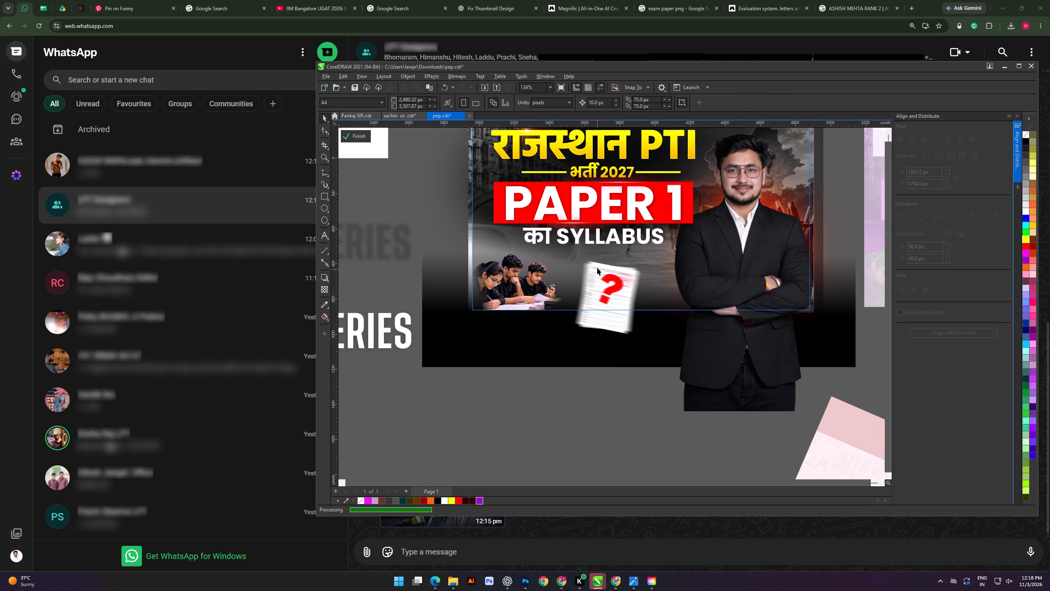
Finish editing the Paper 1 thumbnail's clipped contents and check the whole composition.
click(349, 140)
drag(487, 403, 493, 398)
scroll(542, 270, down, 4)
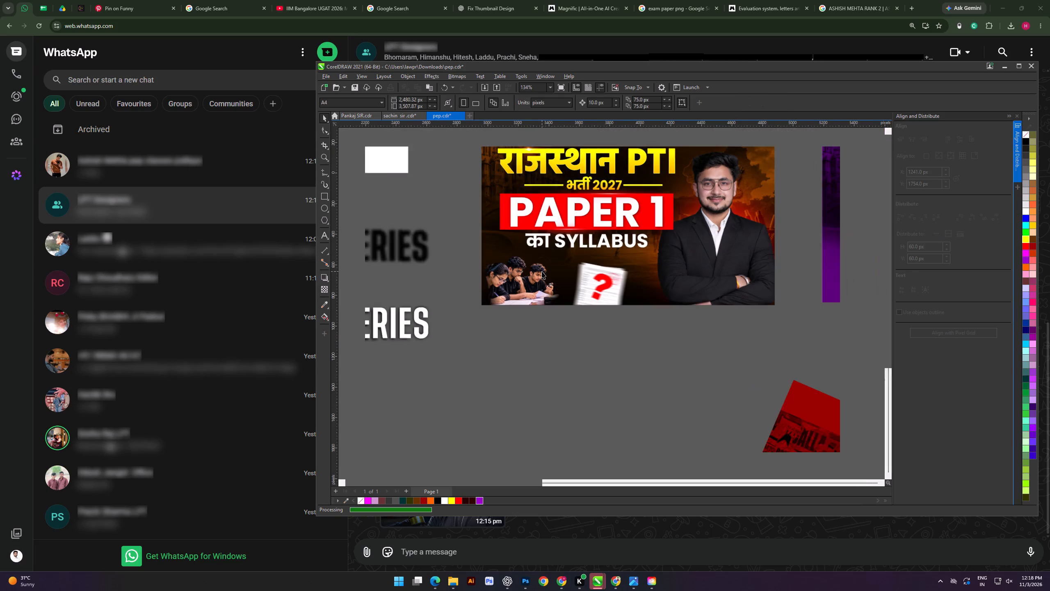
scroll(542, 271, down, 5)
drag(543, 351, 544, 340)
scroll(559, 302, down, 2)
alt+scroll(559, 302, up, 4)
click(569, 185)
shift+scroll(566, 208, down, 3)
scroll(538, 295, up, 2)
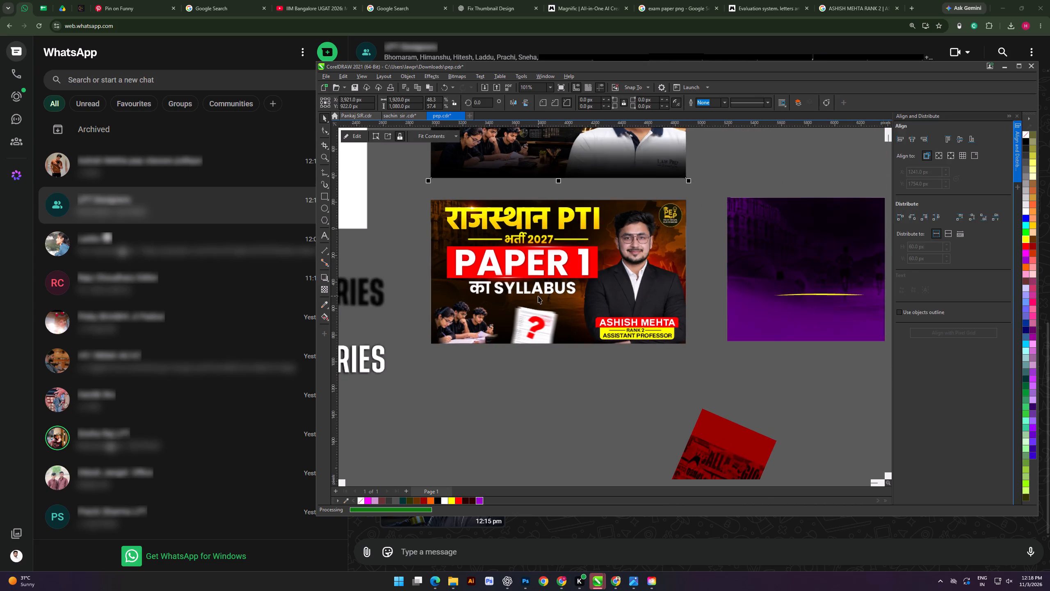
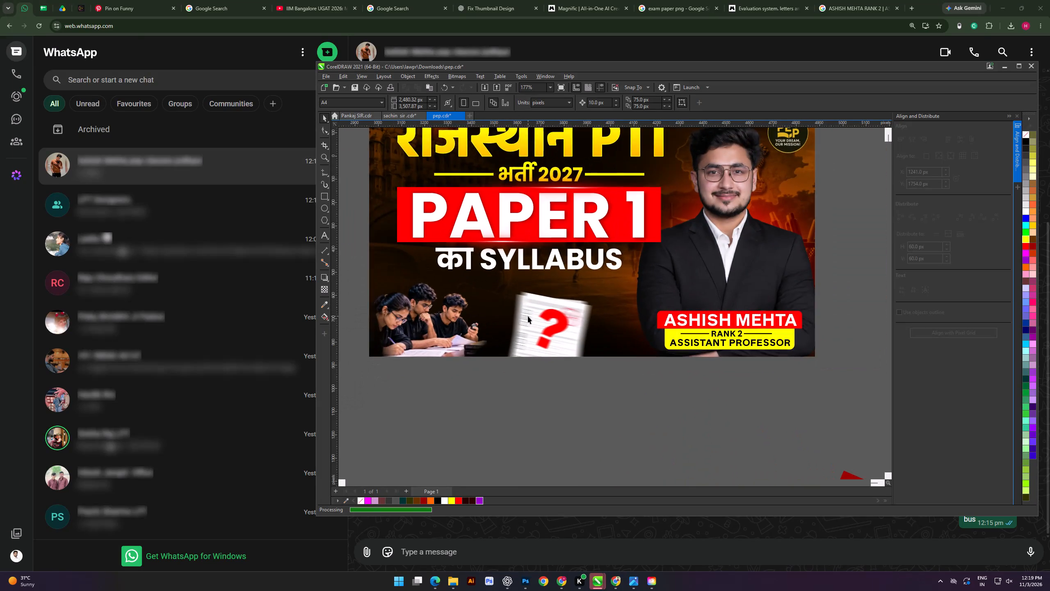
Add a white "(Rajasthan GK)" text line in the empty area below the Paper 1 thumbnail.
alt+scroll(527, 316, down, 4)
scroll(520, 310, down, 4)
shift+scroll(550, 310, up, 4)
alt+scroll(547, 310, down, 4)
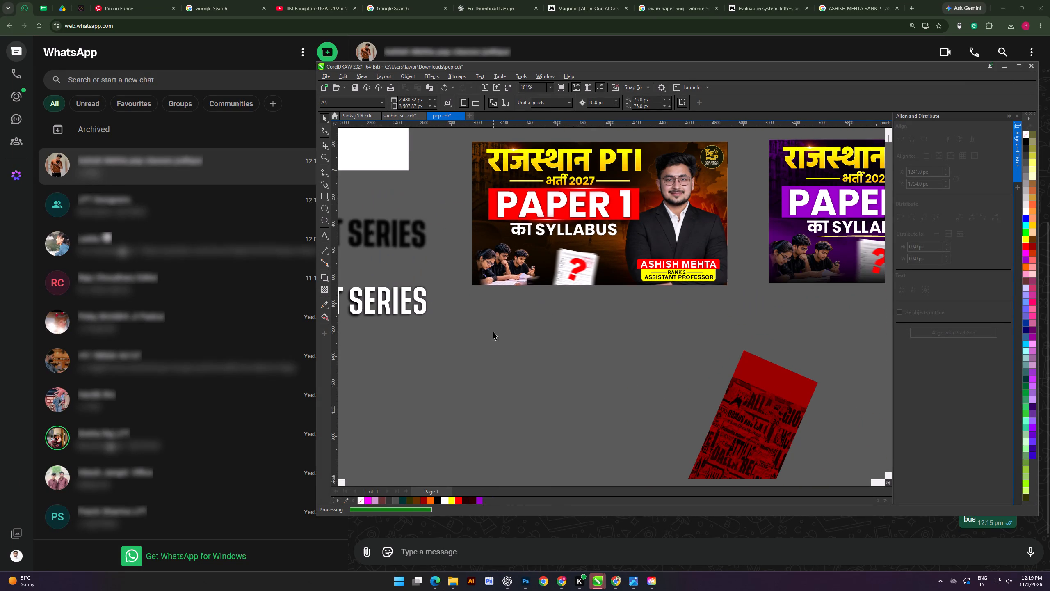
click(493, 332)
scroll(536, 302, down, 3)
shift+scroll(536, 301, up, 5)
scroll(446, 309, down, 3)
drag(409, 329, 476, 329)
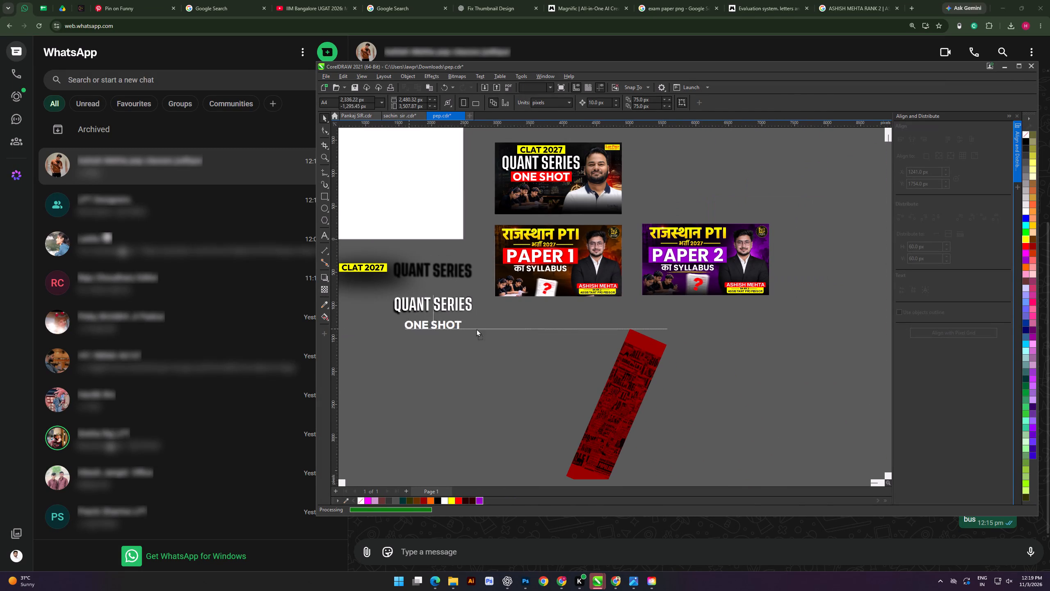
drag(476, 329, 552, 320)
double_click(552, 320)
key(ctrl+a)
key(ctrl+v)
scroll(543, 319, up, 3)
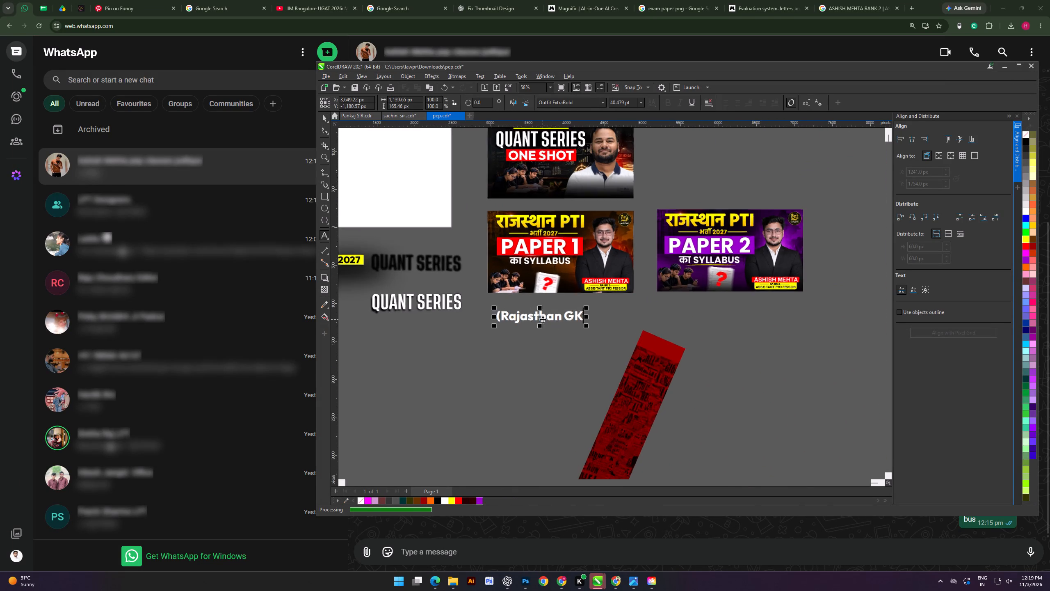
scroll(543, 319, up, 1)
key(shift+parenright)
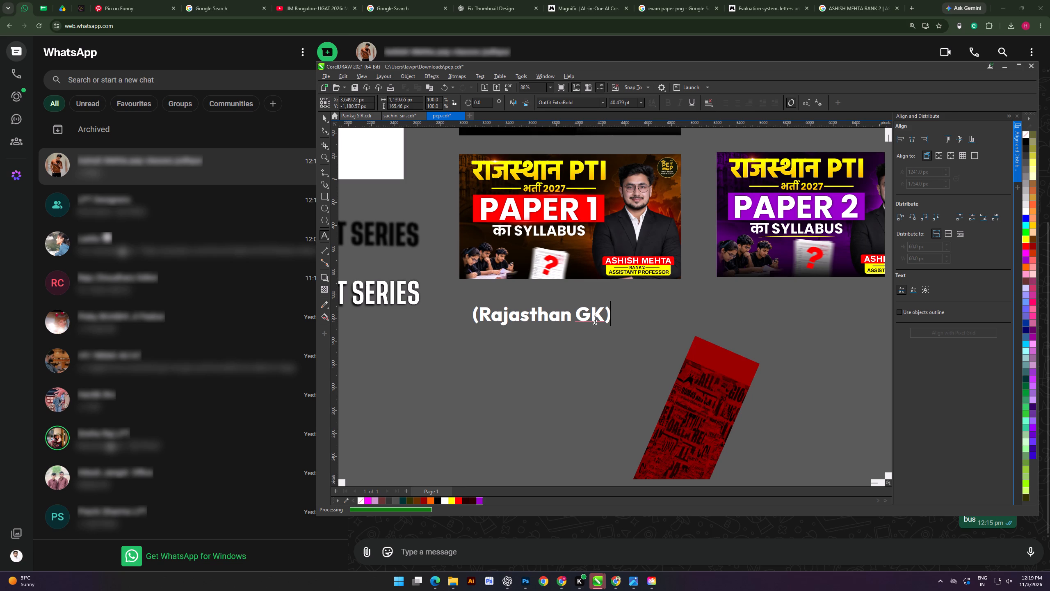
Change the case of the (Rajasthan GK) text to all uppercase.
triple_click(595, 319)
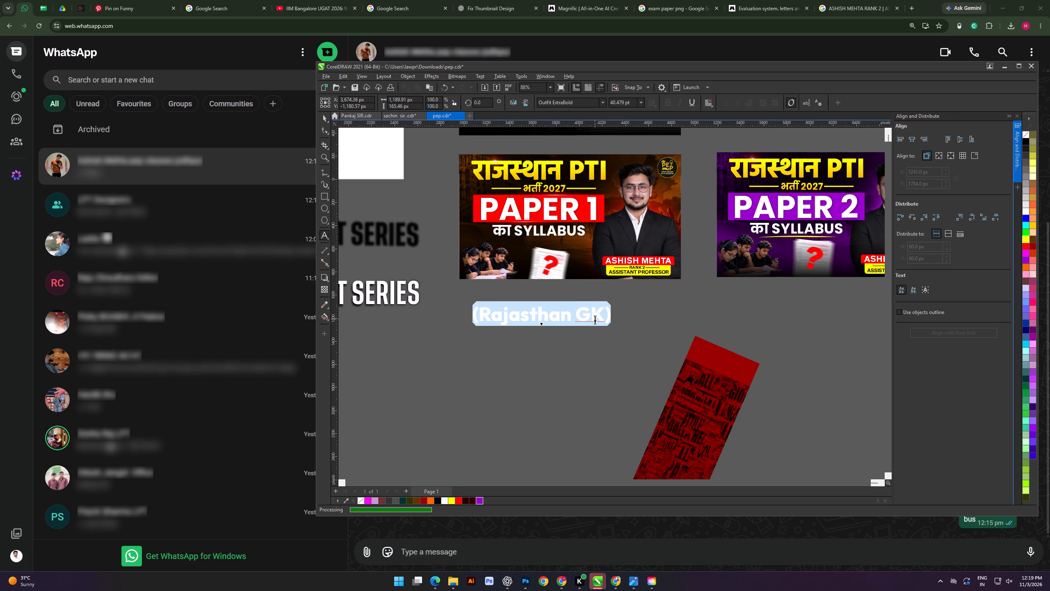
key(shift+F3)
click(656, 285)
click(668, 319)
click(326, 118)
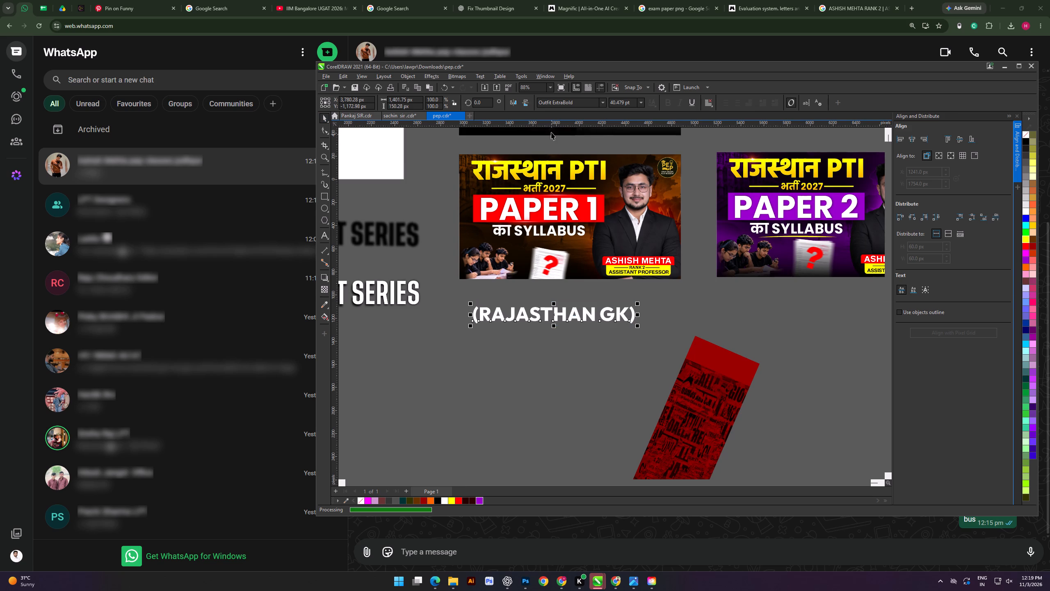
Set the (RAJASTHAN GK) text's font to Poppins Bold.
click(600, 100)
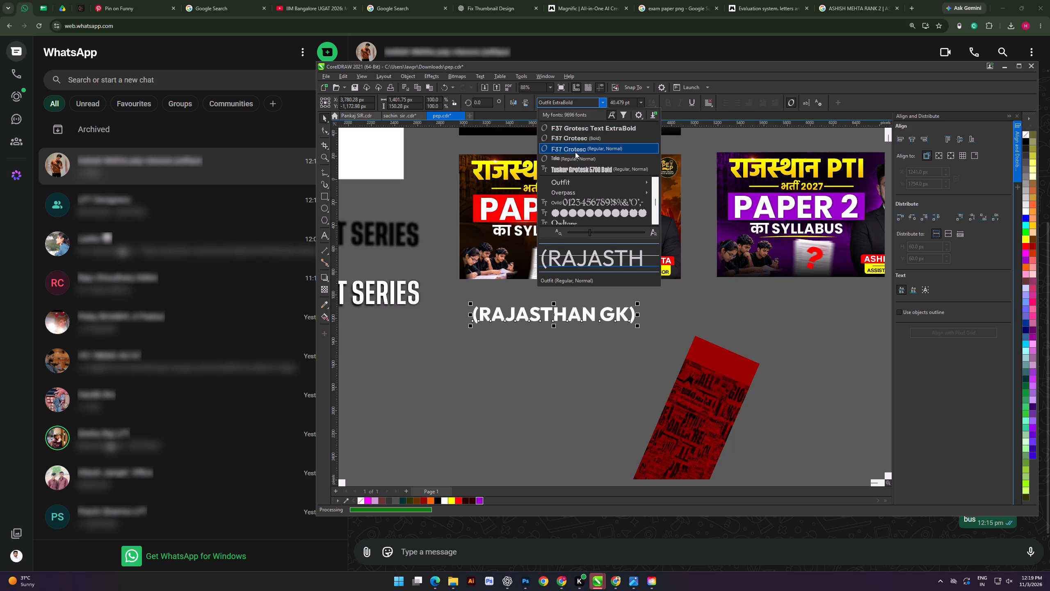
click(578, 100)
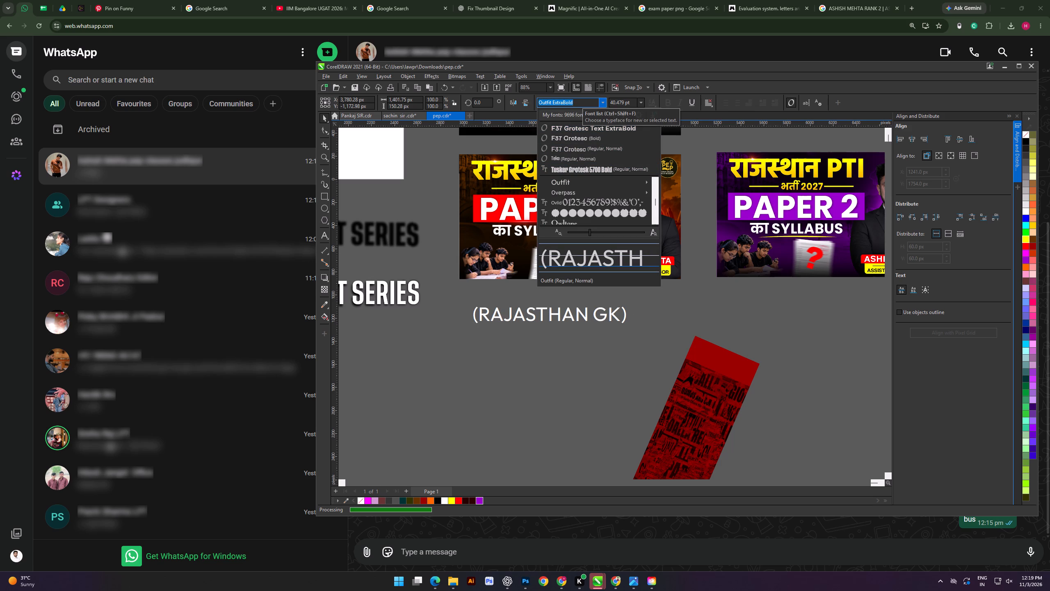
text(popp)
key(Return)
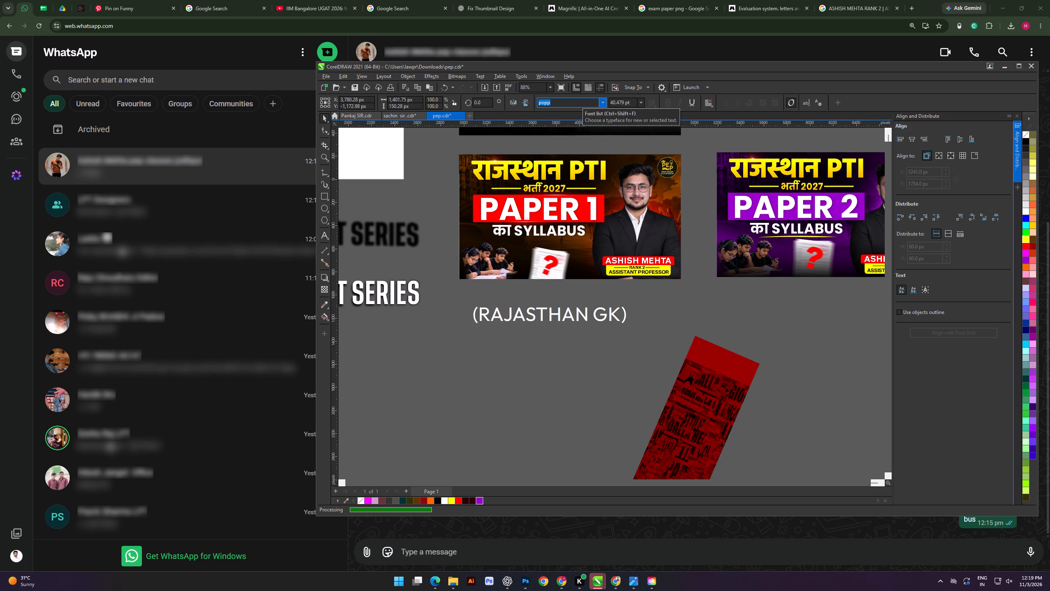
click(602, 99)
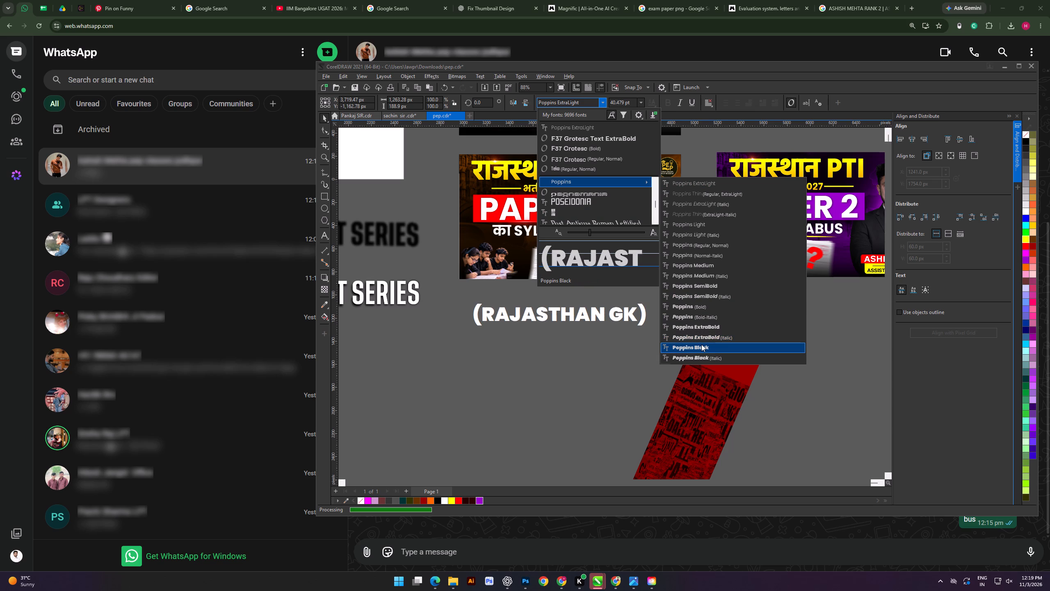
click(698, 307)
click(525, 365)
Scale the (RAJASTHAN GK) text down to about 19 pt and place it directly beneath का SYLLABUS on the Paper 1 thumbnail.
click(599, 316)
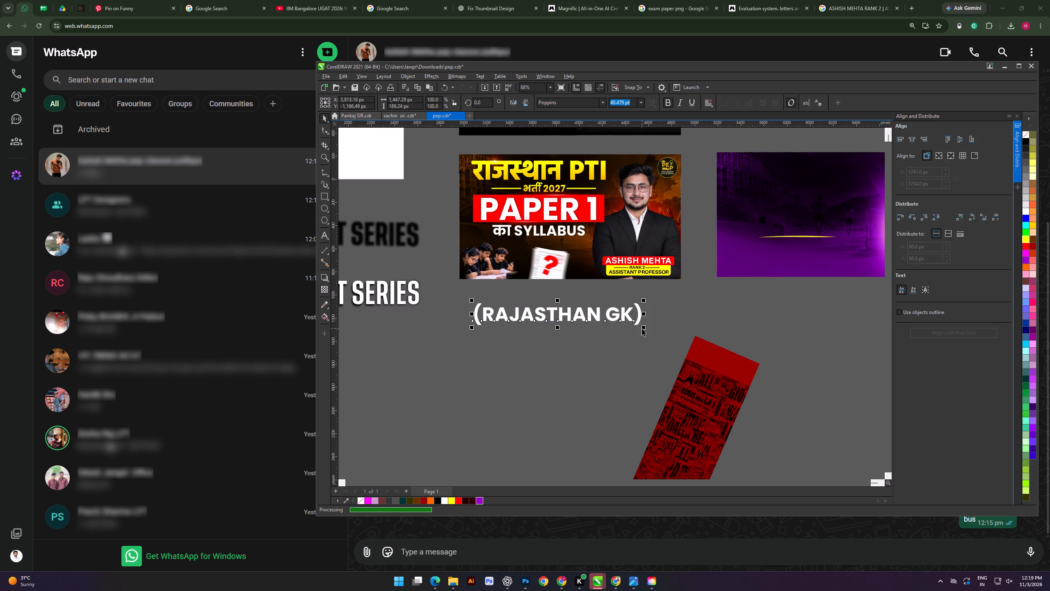
shift+drag(643, 328, 601, 338)
click(563, 343)
drag(566, 314, 545, 252)
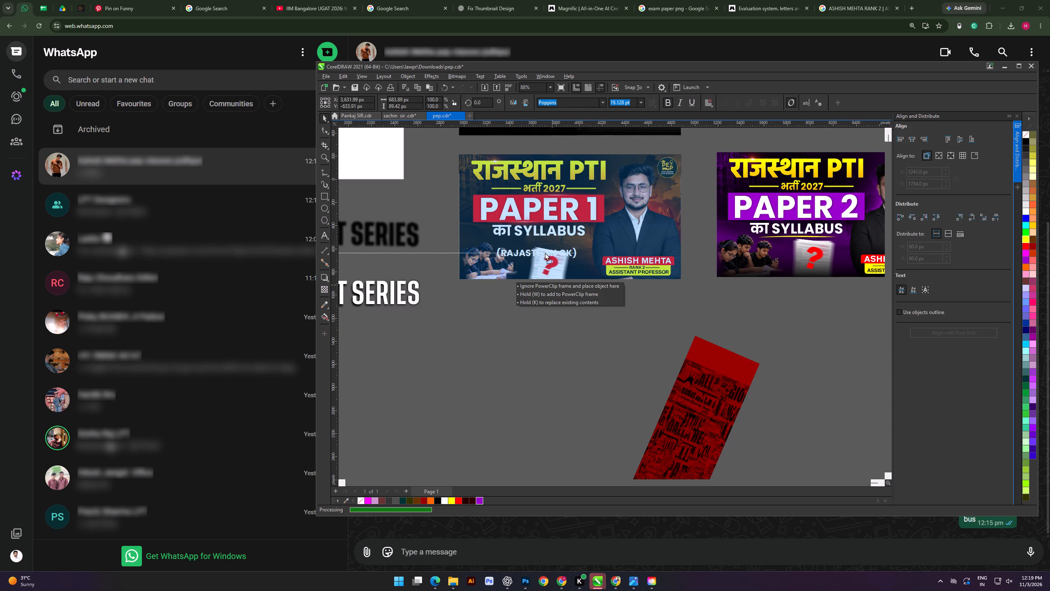
drag(545, 252, 543, 244)
drag(543, 340, 543, 332)
Examine the spacing between the (RAJASTHAN GK) line, the का SYLLABUS line and the paper on the Paper 1 thumbnail.
alt+scroll(530, 231, up, 10)
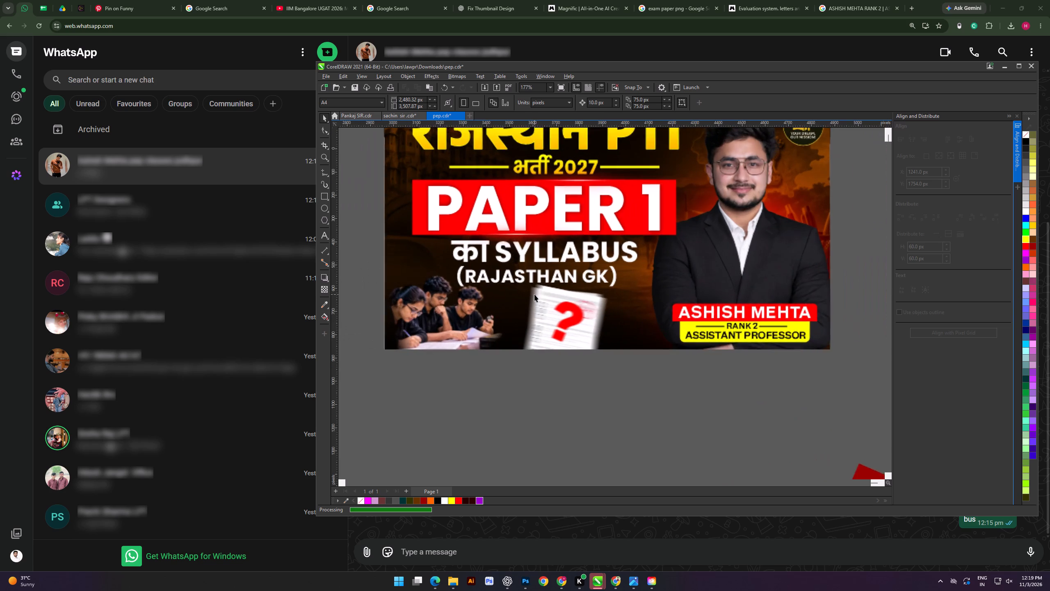
shift+scroll(546, 287, up, 5)
scroll(546, 278, up, 4)
scroll(600, 277, down, 5)
shift+scroll(600, 277, down, 4)
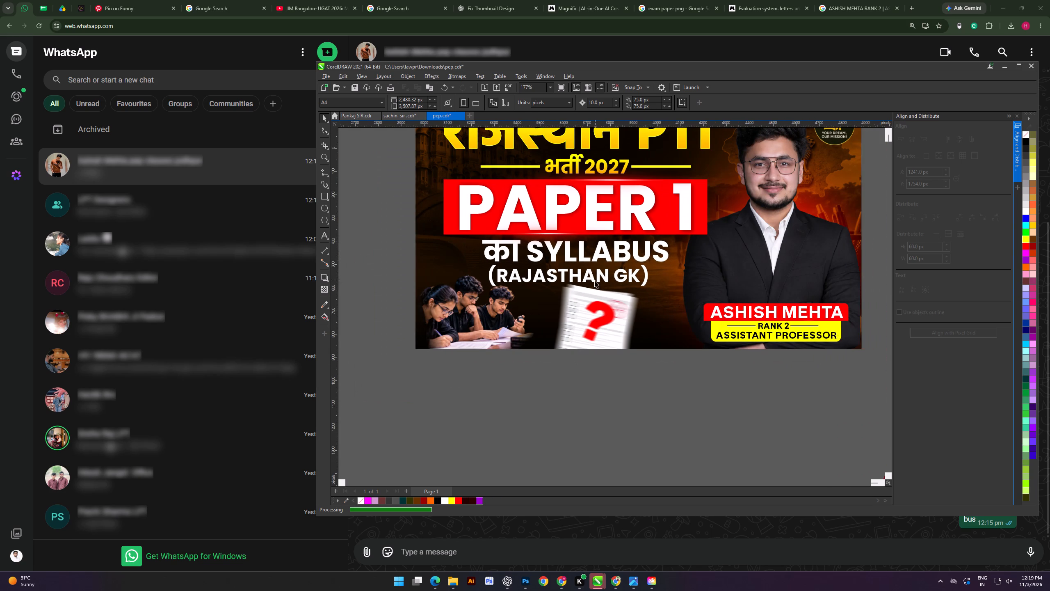
drag(582, 422, 582, 412)
scroll(535, 314, up, 1)
scroll(535, 314, down, 4)
alt+scroll(536, 312, up, 4)
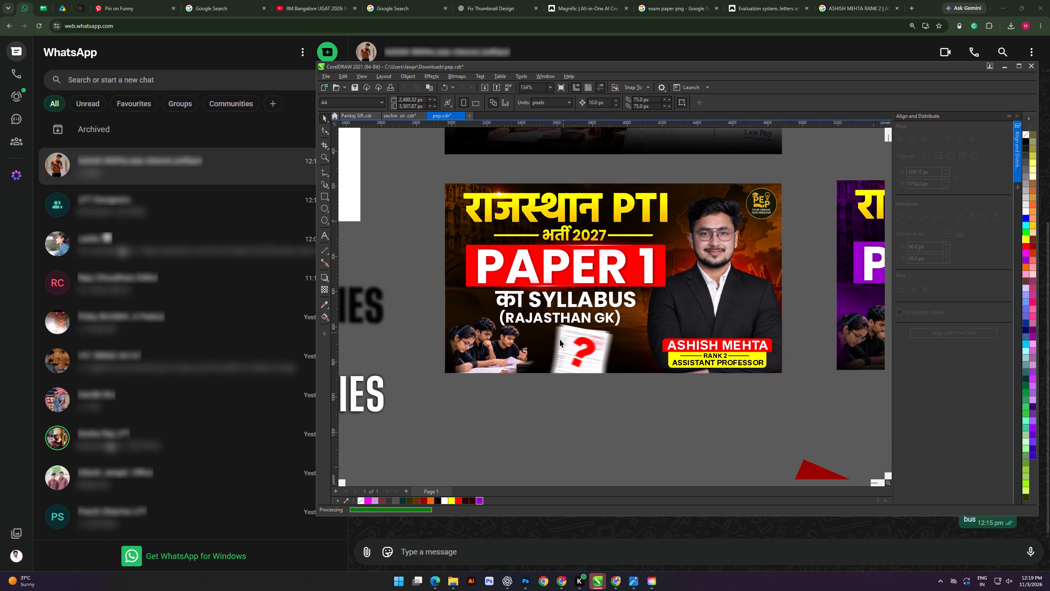
click(531, 432)
Open the Paper 1 thumbnail's clipped contents and group the राजस्थान PTI heading elements.
alt+scroll(562, 326, up, 2)
double_click(571, 281)
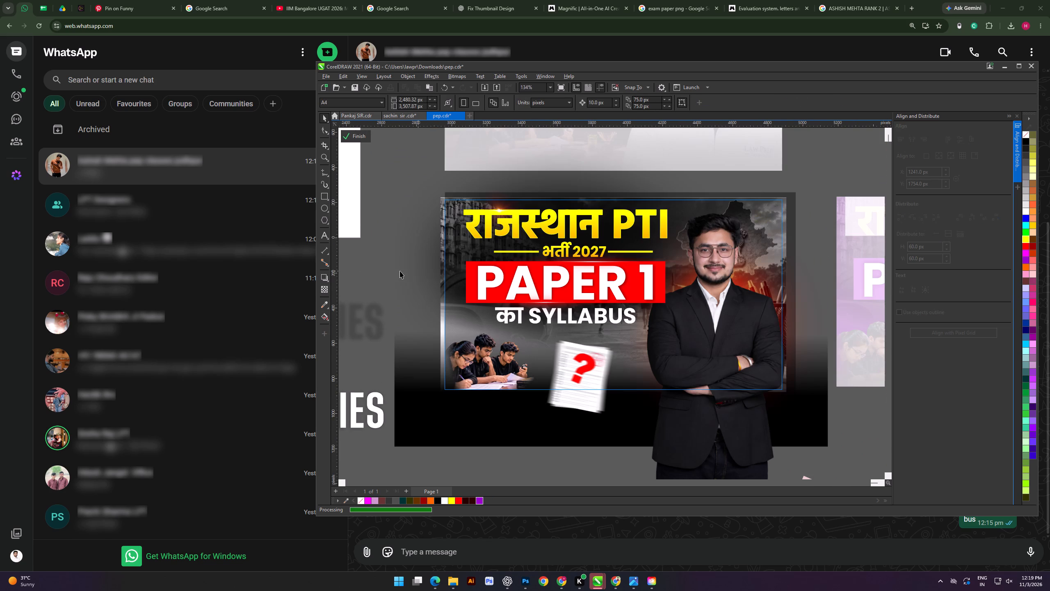
click(385, 268)
click(351, 259)
drag(377, 179, 762, 261)
key(ctrl+g)
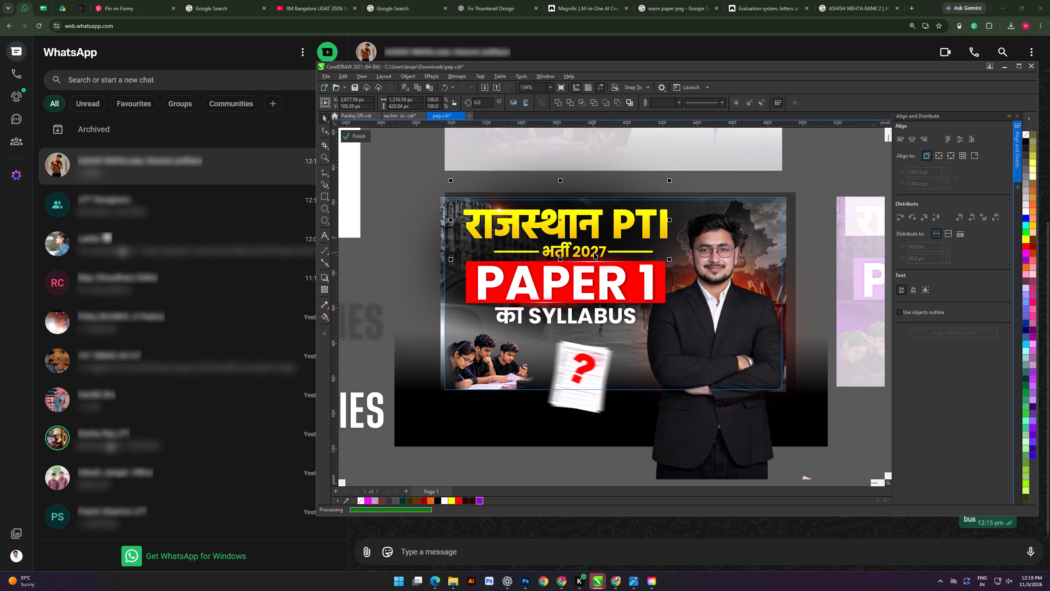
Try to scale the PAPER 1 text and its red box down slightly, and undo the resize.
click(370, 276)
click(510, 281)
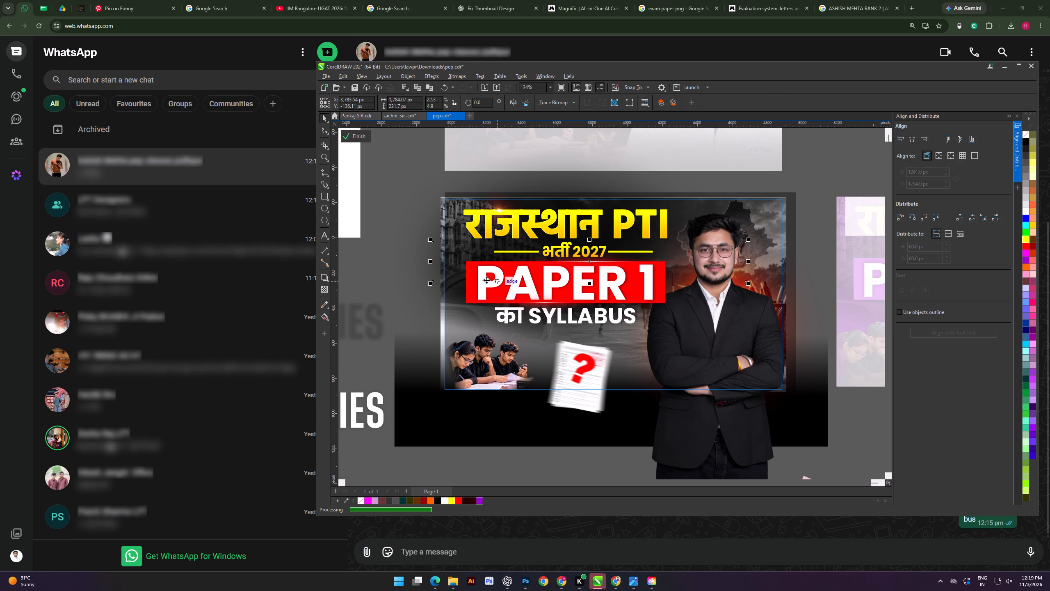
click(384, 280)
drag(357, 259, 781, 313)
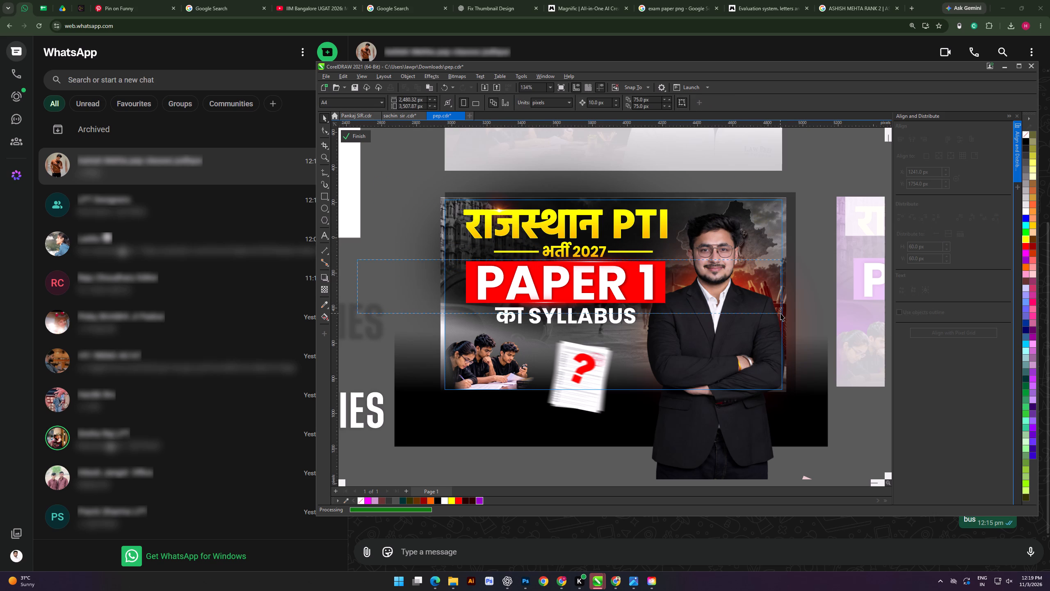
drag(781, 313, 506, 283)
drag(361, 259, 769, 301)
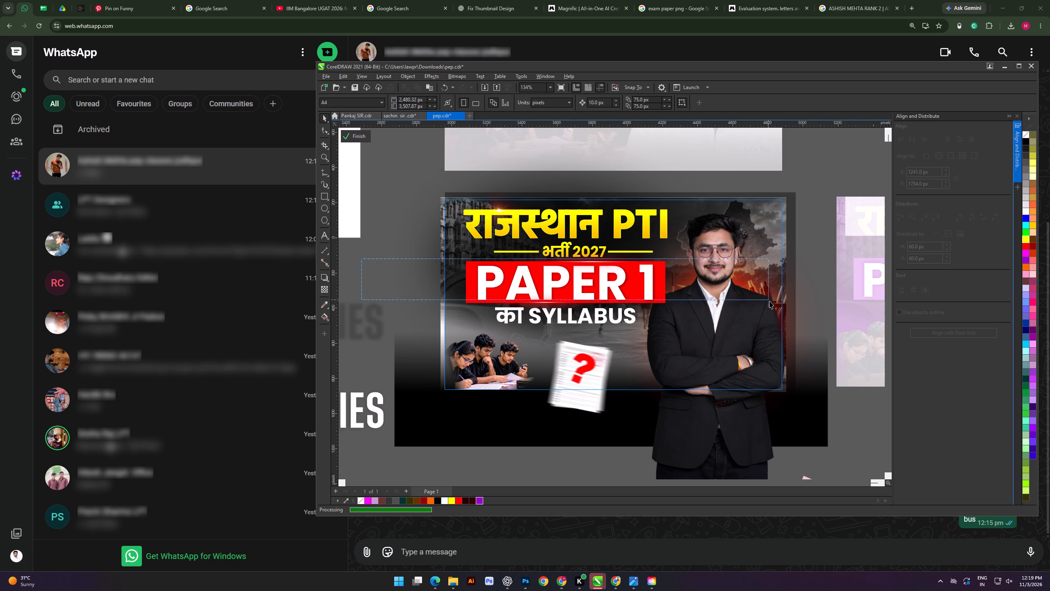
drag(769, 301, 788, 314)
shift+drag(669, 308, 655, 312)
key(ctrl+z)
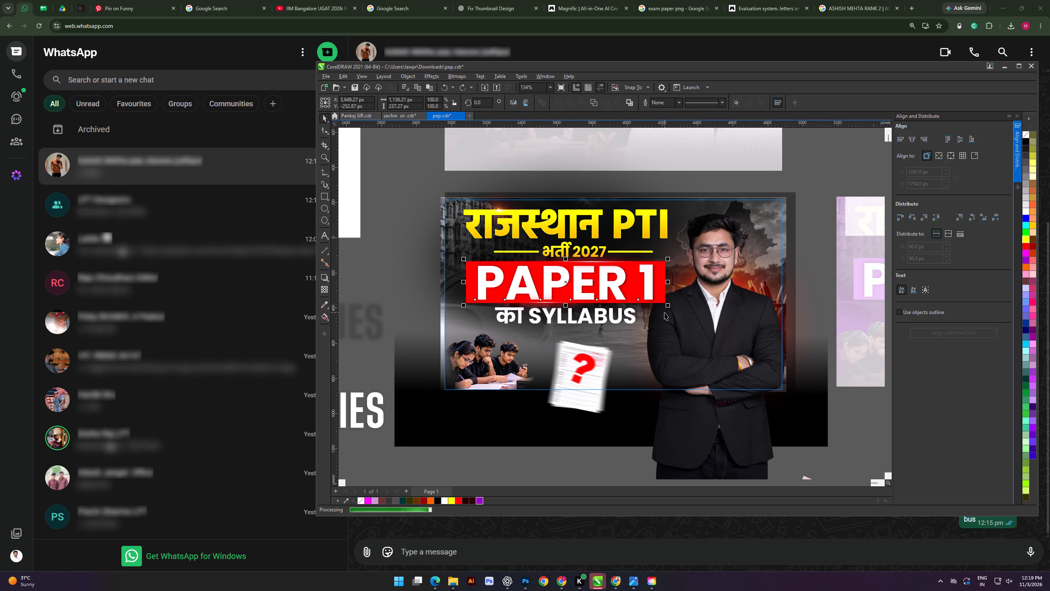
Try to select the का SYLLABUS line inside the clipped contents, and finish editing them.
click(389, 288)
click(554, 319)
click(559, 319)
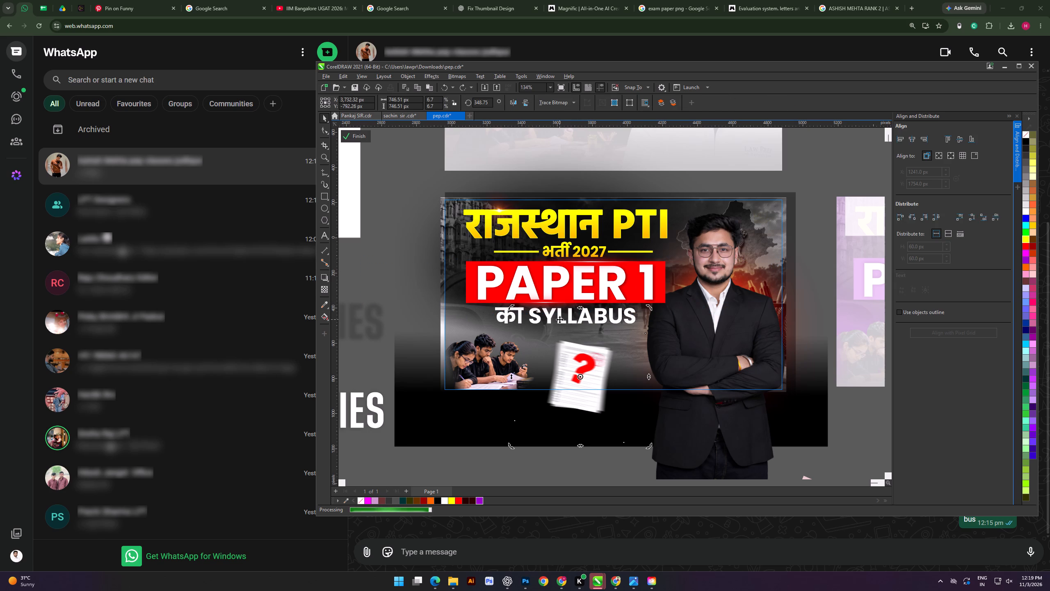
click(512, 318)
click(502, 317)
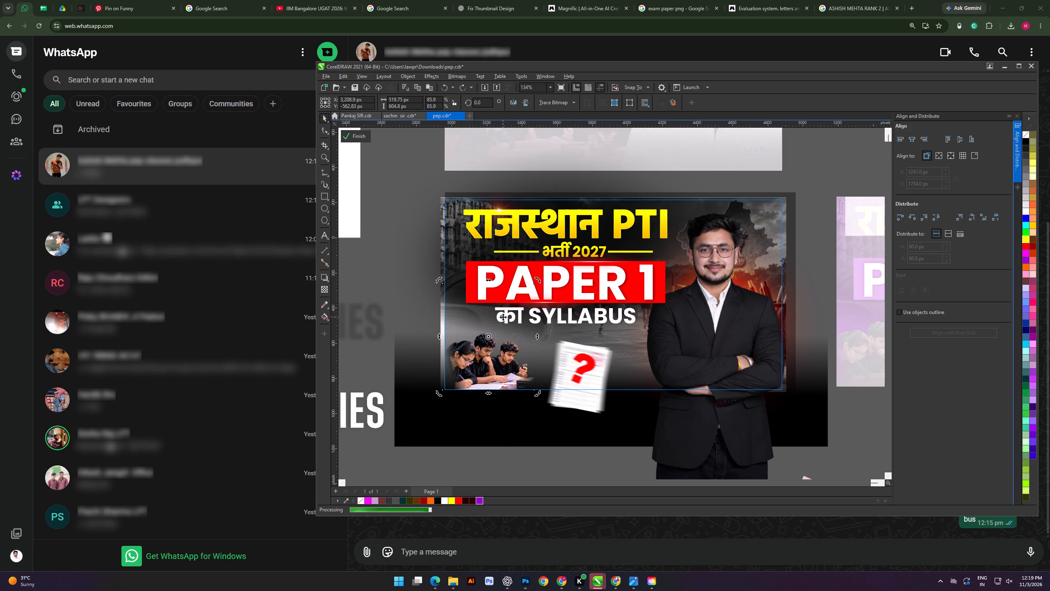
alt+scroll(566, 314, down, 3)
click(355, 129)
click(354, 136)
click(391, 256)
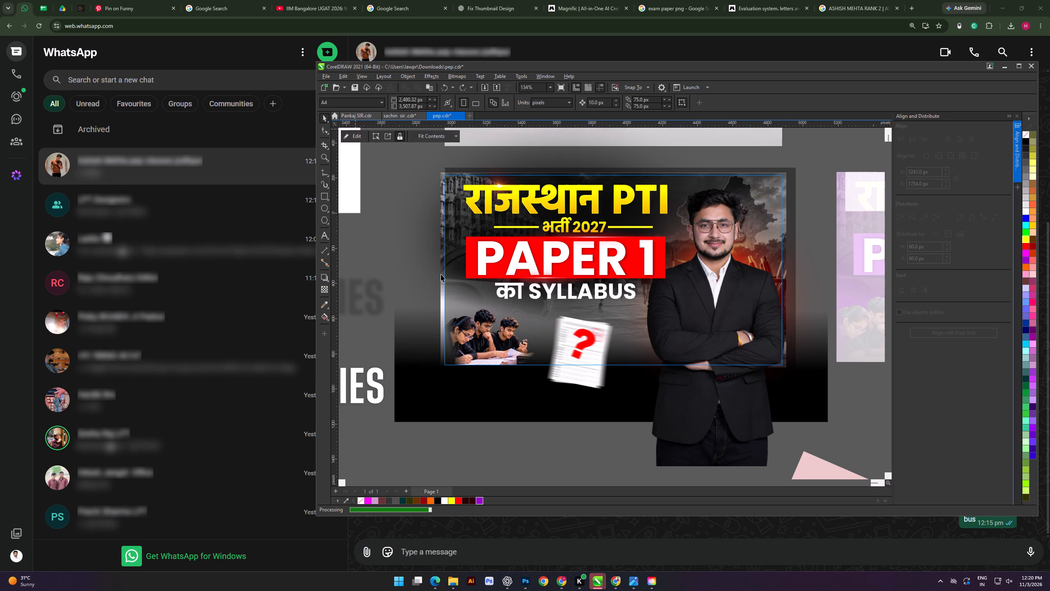
Move the (RAJASTHAN GK) text off the Paper 1 thumbnail into the empty space below it.
scroll(504, 288, down, 3)
alt+scroll(515, 301, down, 1)
click(534, 397)
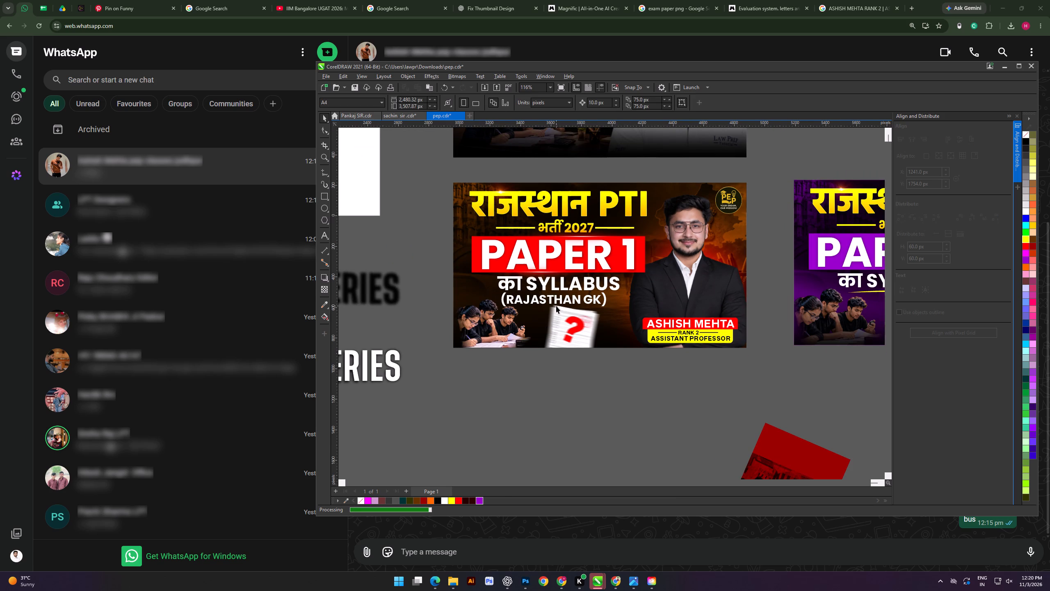
drag(555, 302, 551, 398)
click(480, 434)
In the Paper 1 thumbnail's clipped contents, move the paper and question mark together about 40 px up and 10 px toward the instructor.
alt+scroll(566, 323, down, 1)
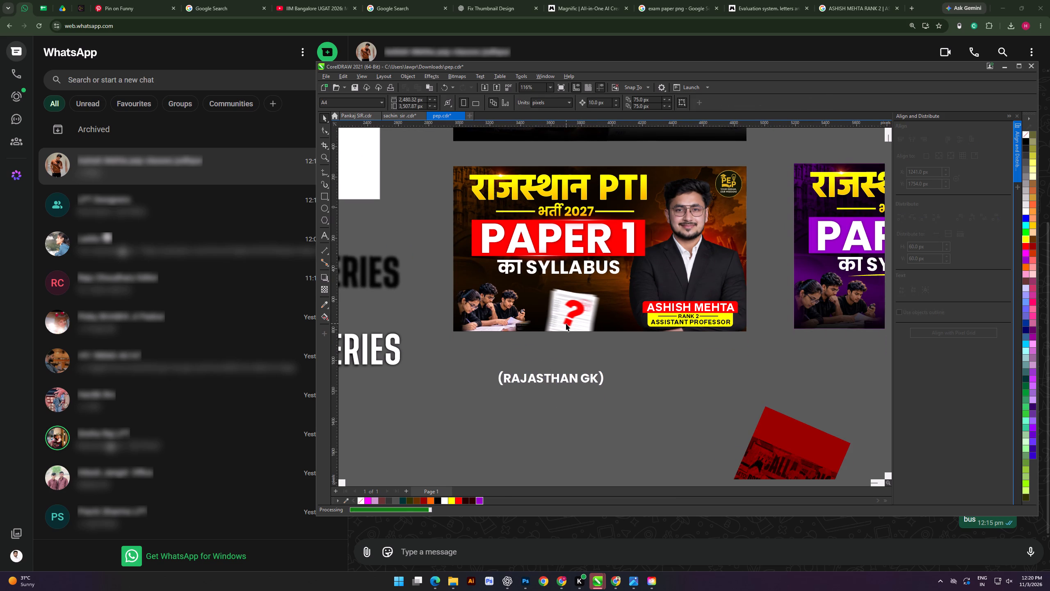
alt+scroll(566, 323, down, 2)
shift+scroll(551, 322, up, 4)
shift+scroll(607, 310, down, 3)
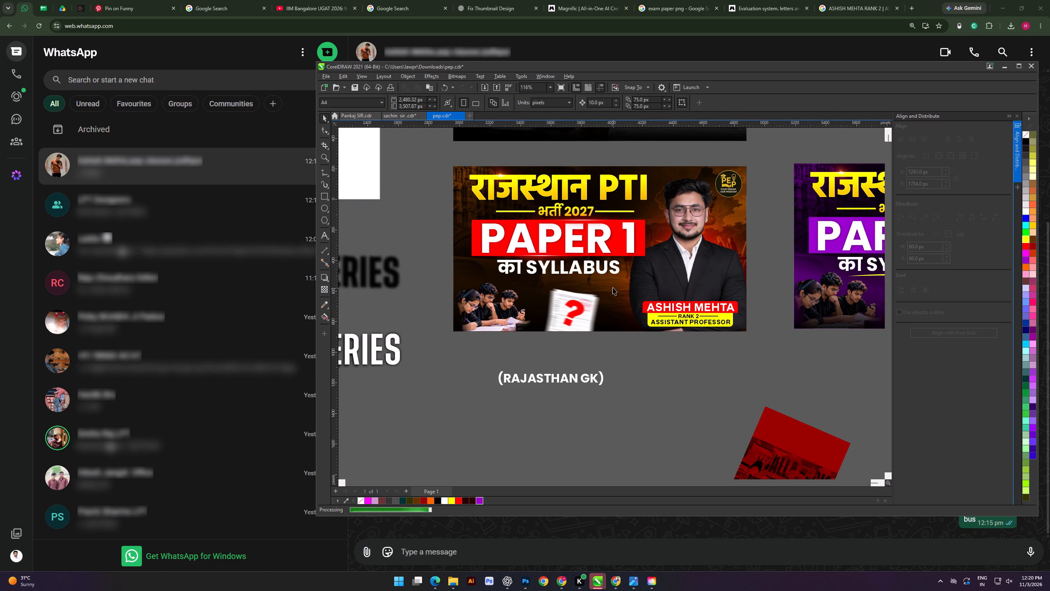
alt+scroll(612, 287, up, 1)
double_click(591, 307)
click(566, 314)
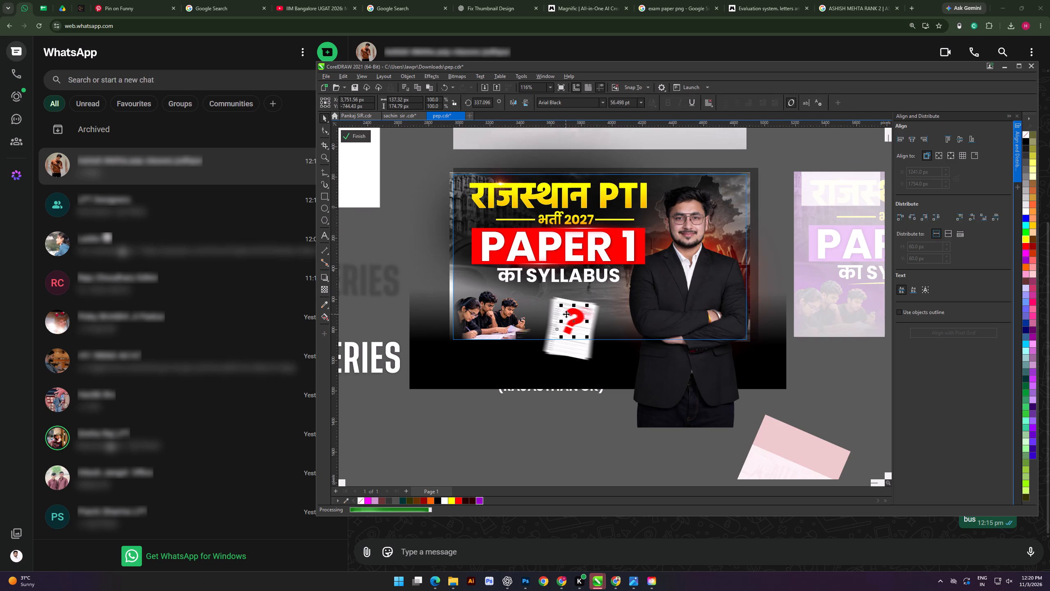
click(510, 392)
click(493, 427)
drag(494, 427, 643, 282)
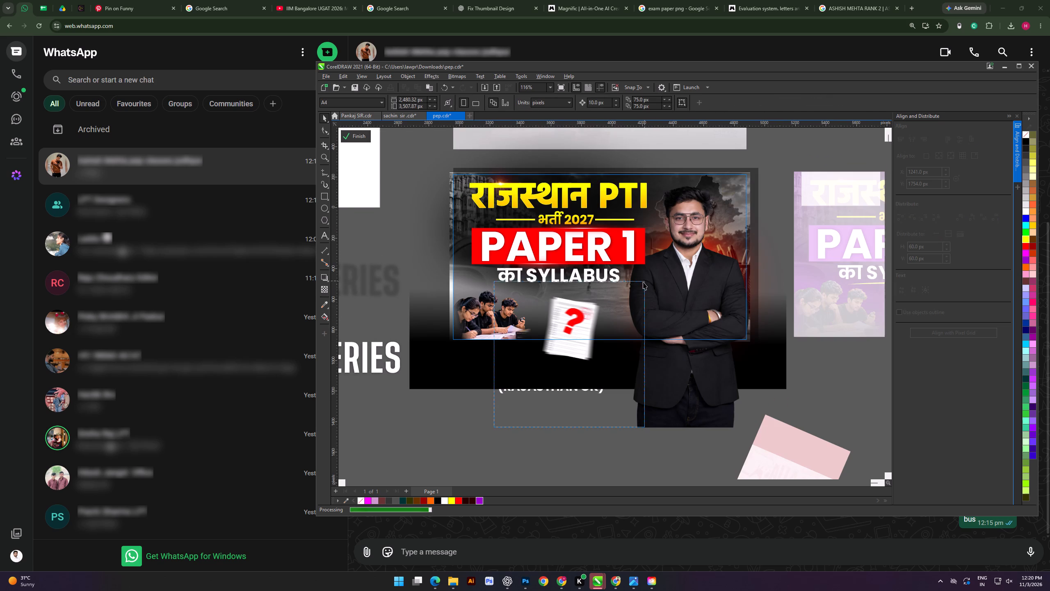
drag(643, 282, 642, 285)
shift+click(585, 355)
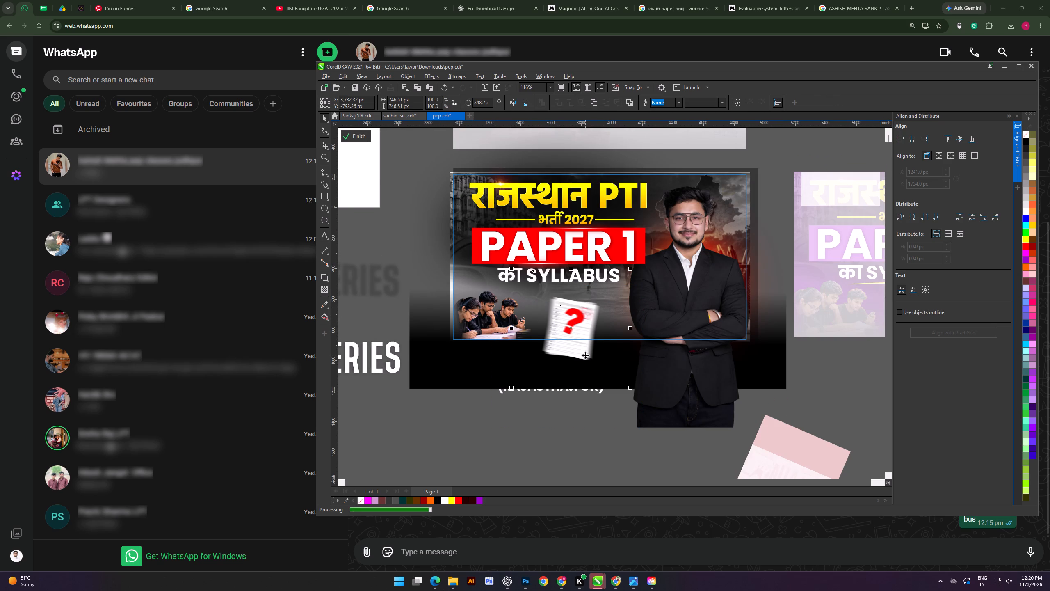
key(Up)
key(Up)
key(Up)
key(Up)
key(Right)
Enlarge the paper and question mark together around their centre to a selection size of about 875 px, keeping their position.
scroll(585, 355, up, 2)
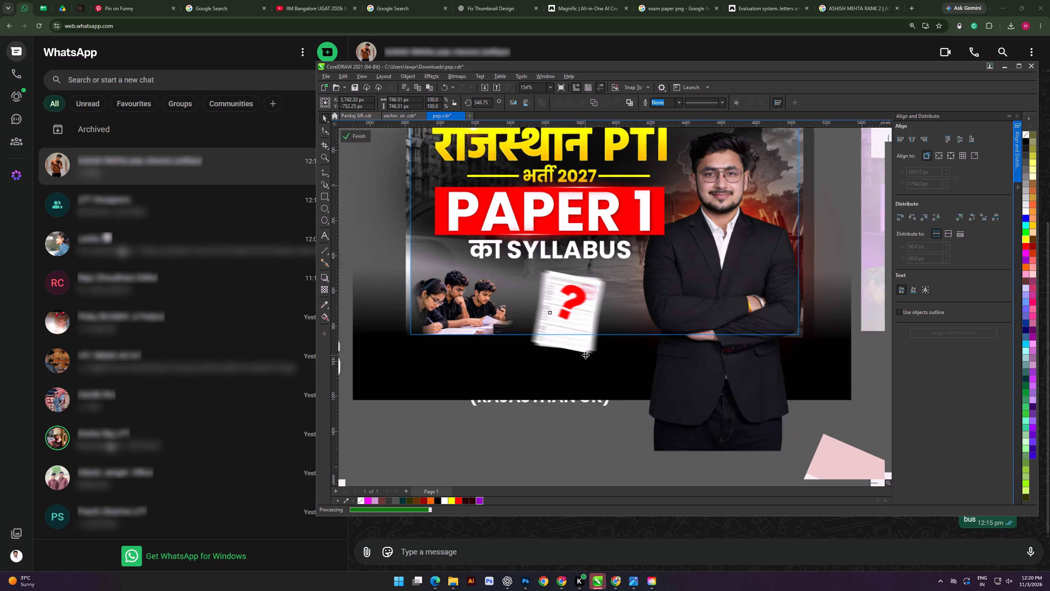
scroll(585, 355, up, 1)
shift+drag(655, 396, 671, 410)
key(Down)
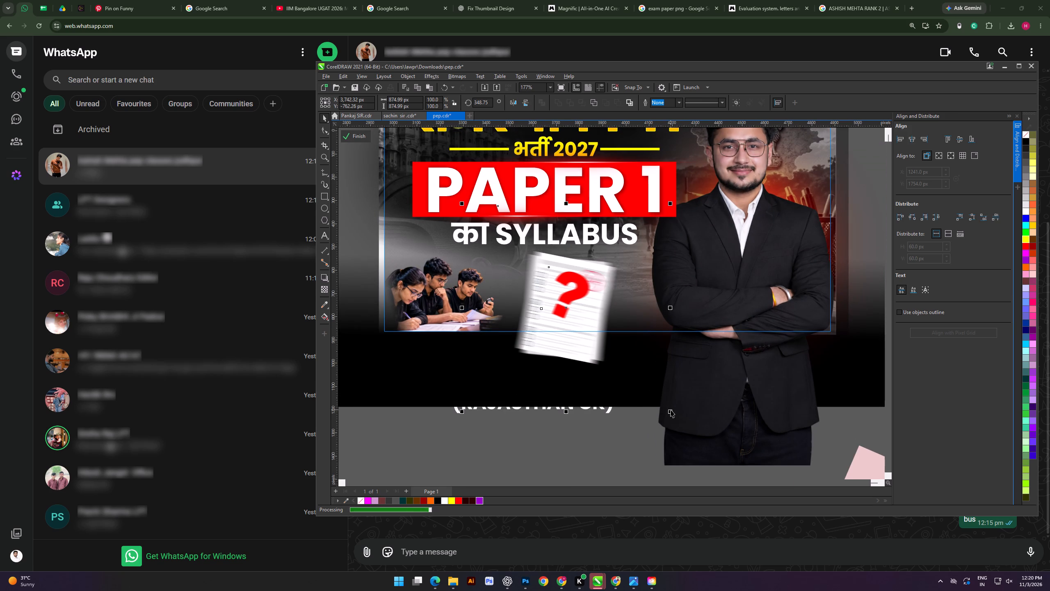
key(Down)
key(Up)
key(Up)
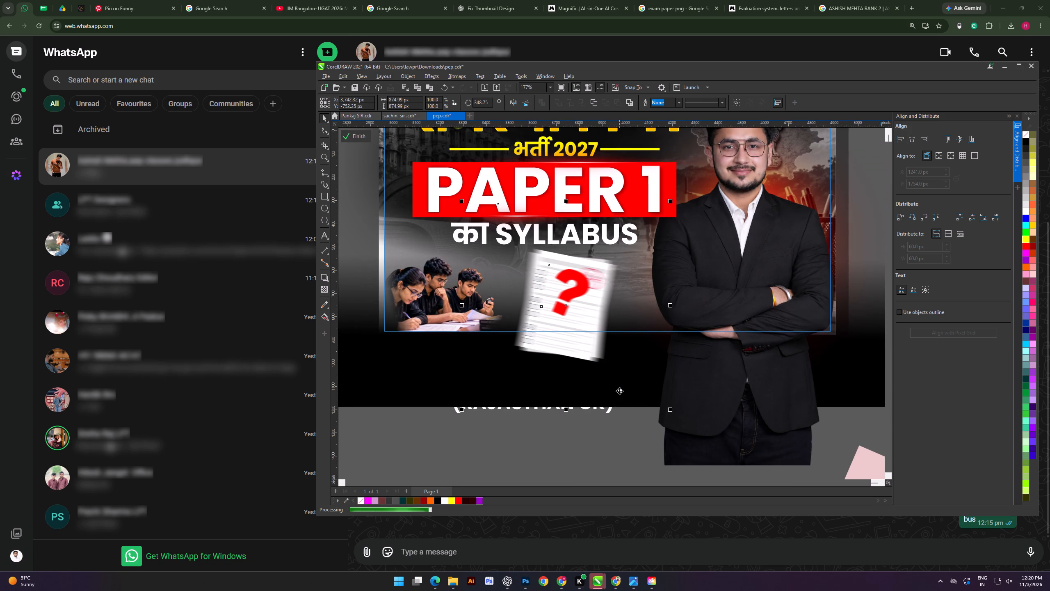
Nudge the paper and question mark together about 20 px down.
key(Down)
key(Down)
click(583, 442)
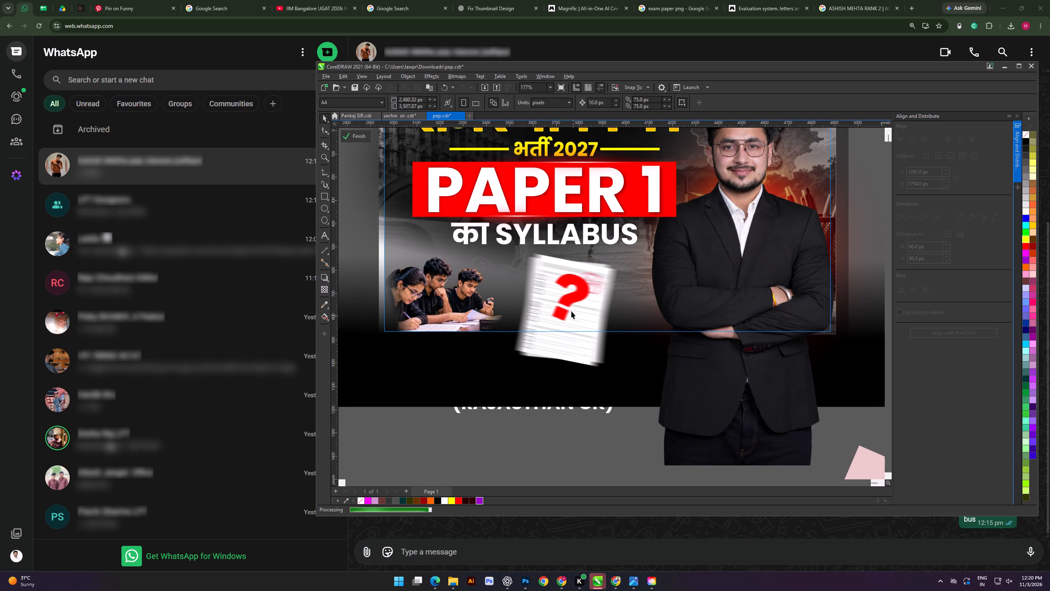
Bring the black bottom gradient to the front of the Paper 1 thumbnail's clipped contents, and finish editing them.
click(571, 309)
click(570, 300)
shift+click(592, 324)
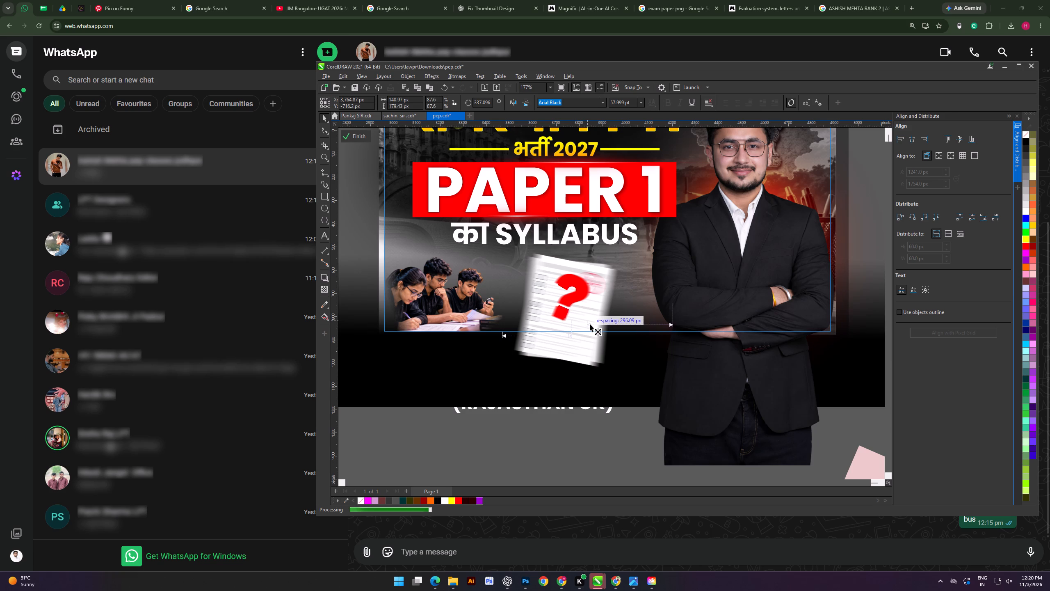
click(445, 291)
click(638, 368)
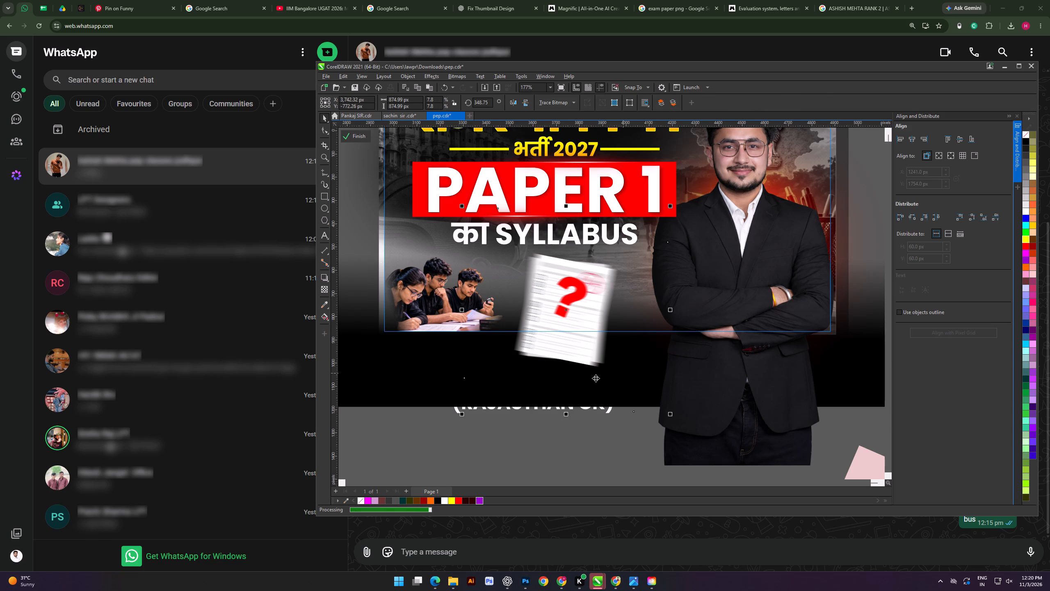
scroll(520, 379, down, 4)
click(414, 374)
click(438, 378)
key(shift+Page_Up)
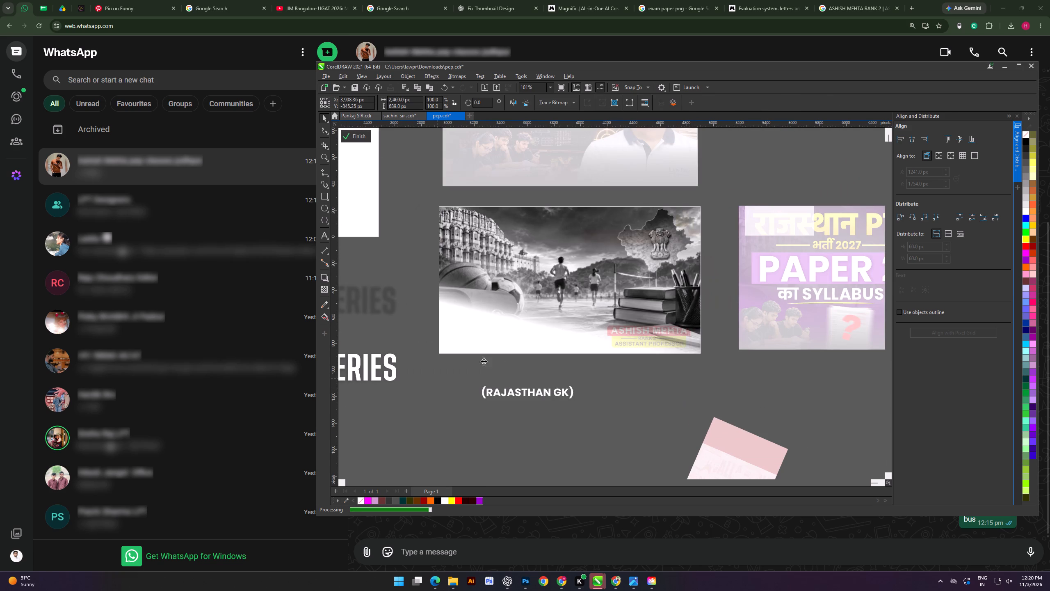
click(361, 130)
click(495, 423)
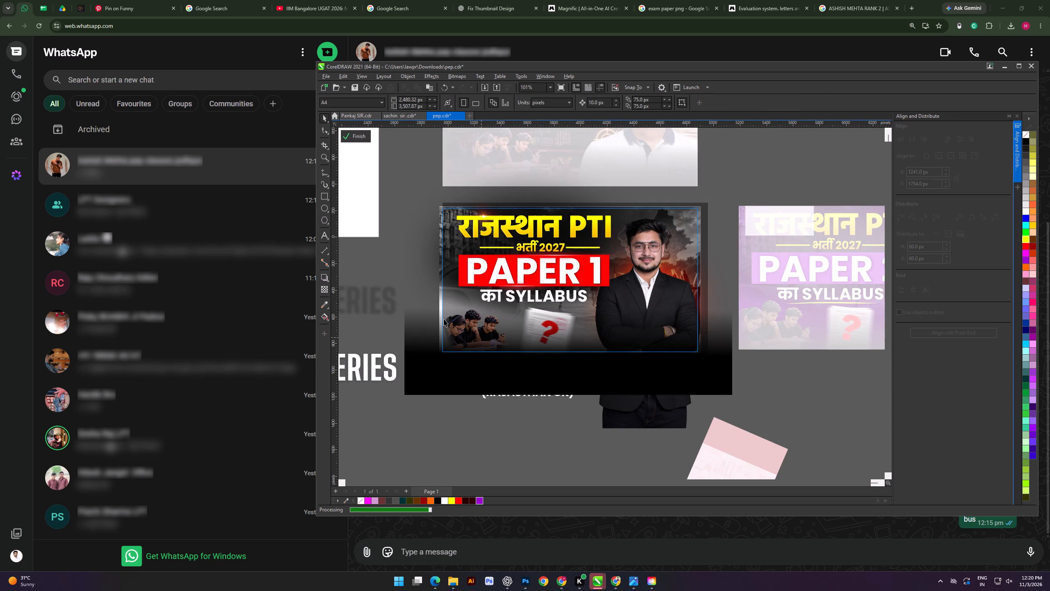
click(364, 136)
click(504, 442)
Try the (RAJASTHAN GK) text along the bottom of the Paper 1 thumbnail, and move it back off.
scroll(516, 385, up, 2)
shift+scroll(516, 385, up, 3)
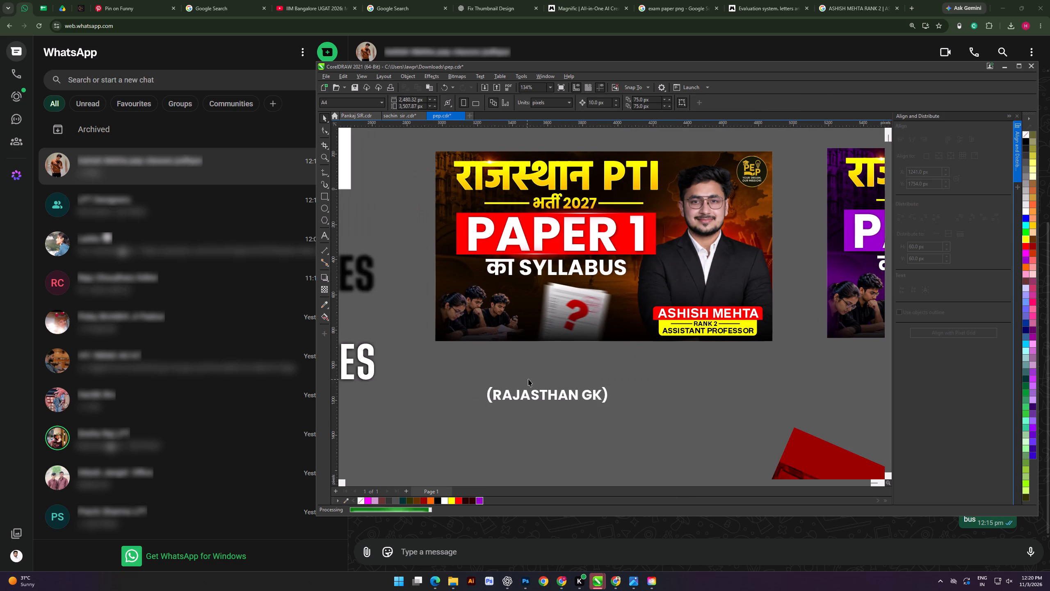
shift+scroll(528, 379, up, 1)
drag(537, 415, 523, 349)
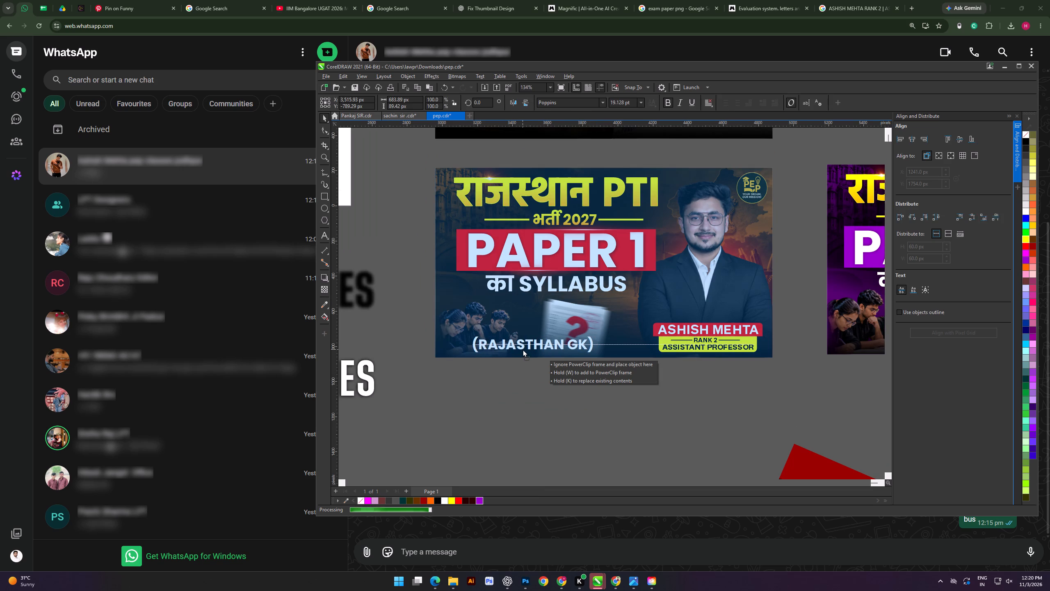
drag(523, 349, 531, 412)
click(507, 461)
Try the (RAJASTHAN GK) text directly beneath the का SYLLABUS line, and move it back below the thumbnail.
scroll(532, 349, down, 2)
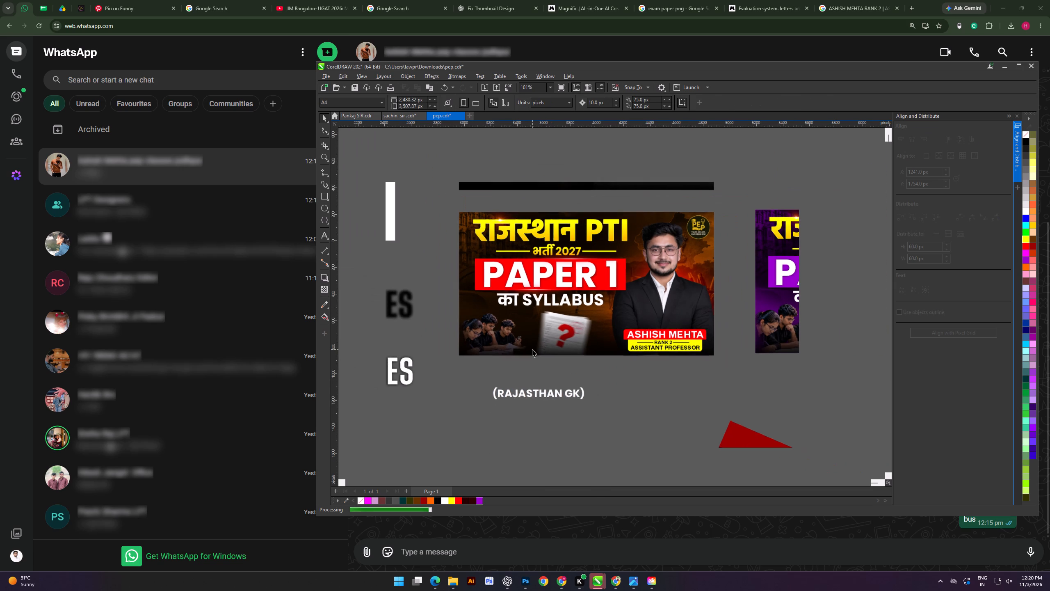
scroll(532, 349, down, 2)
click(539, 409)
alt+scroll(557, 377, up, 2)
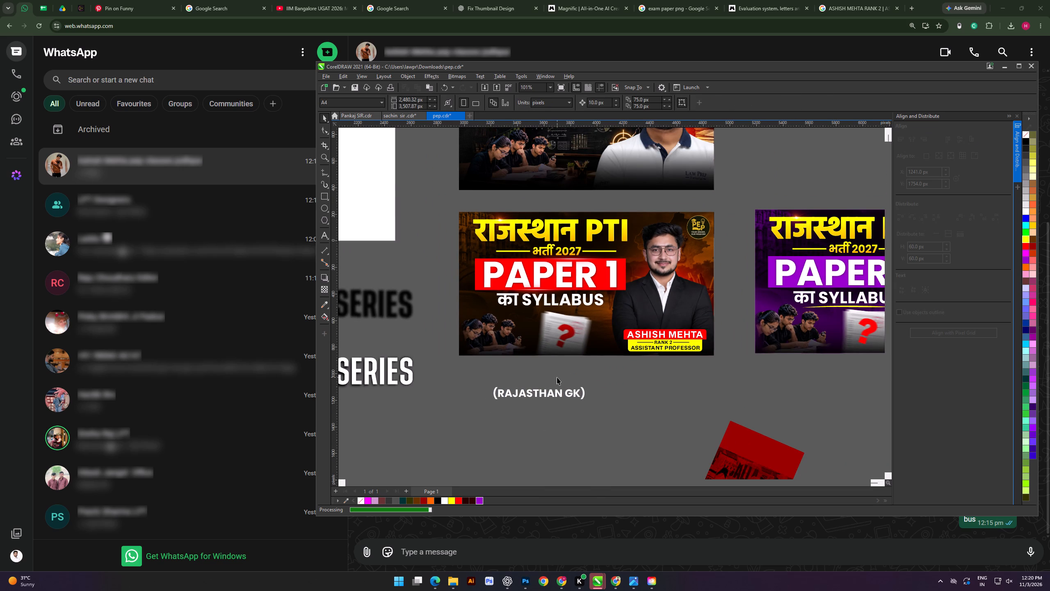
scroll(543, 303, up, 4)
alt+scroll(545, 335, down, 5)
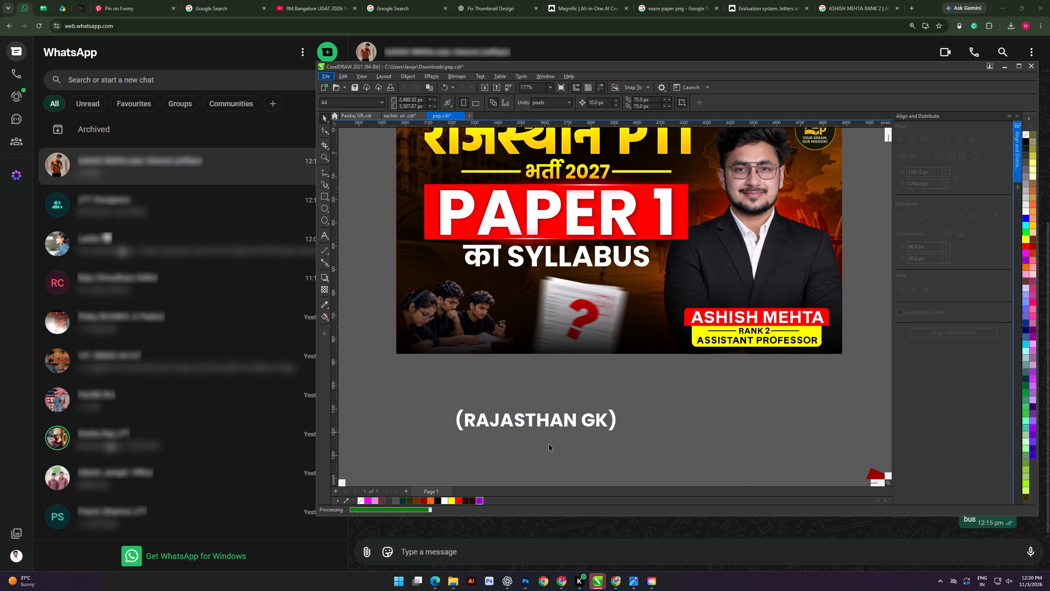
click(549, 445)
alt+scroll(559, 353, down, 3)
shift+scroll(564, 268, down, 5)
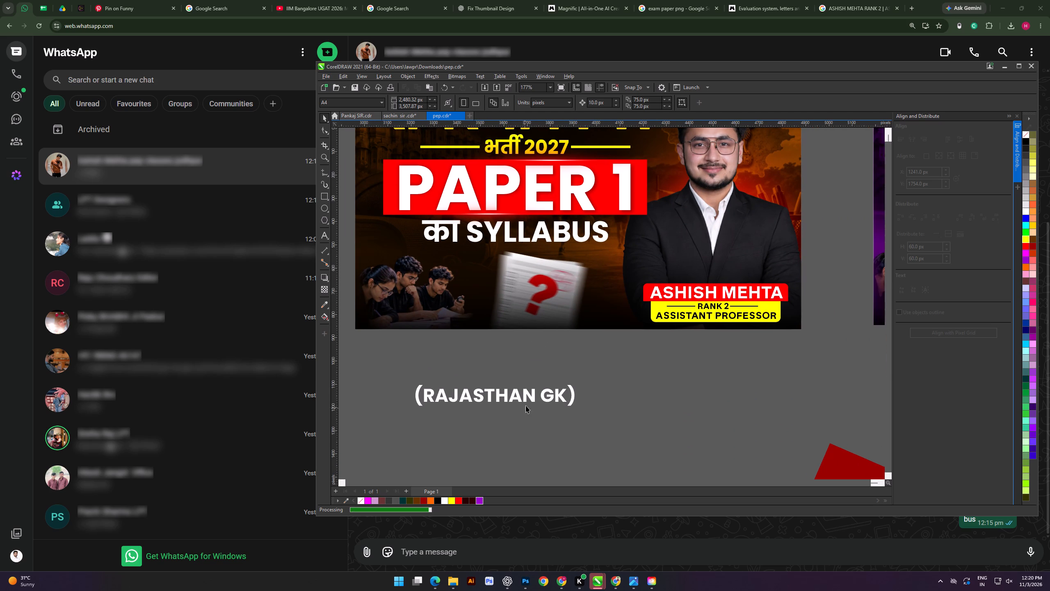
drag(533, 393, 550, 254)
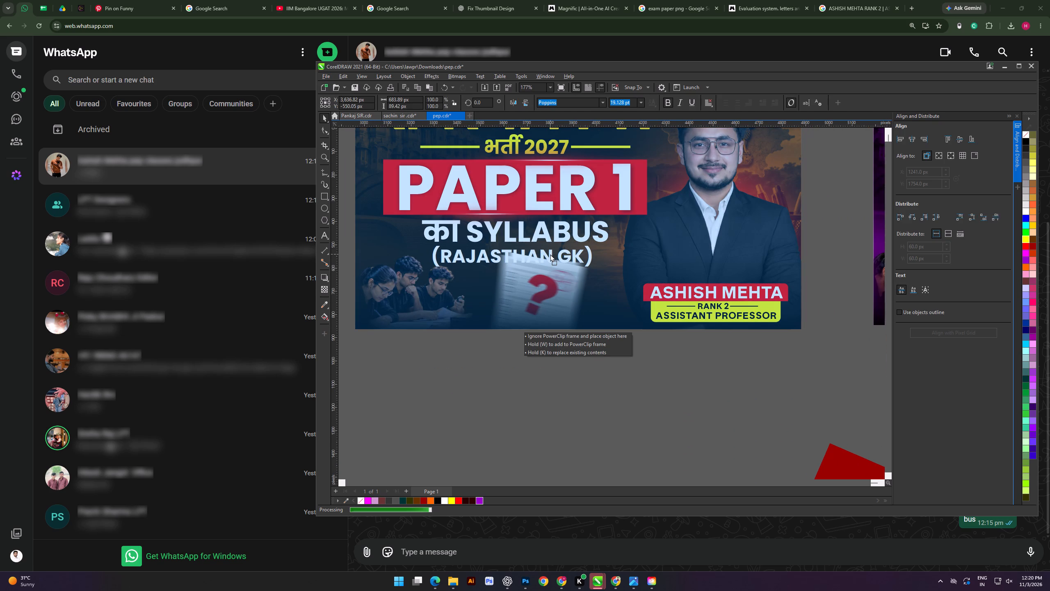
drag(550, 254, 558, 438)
Undo the gradient reordering, the paper graphic's enlargement and moves, and the (RAJASTHAN GK) text edits, and leave the clipped contents.
key(ctrl+z)
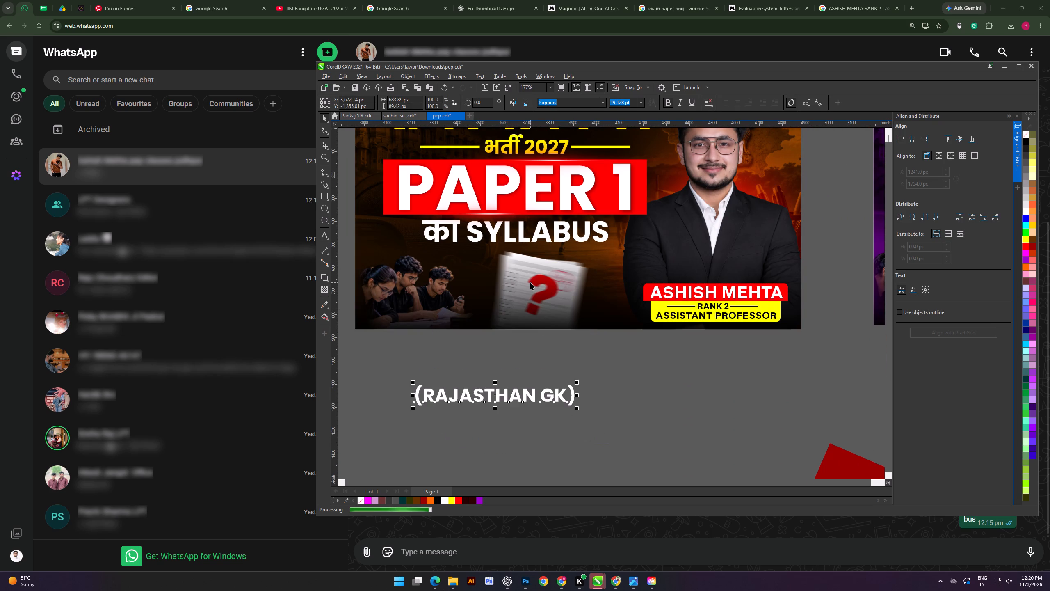
key(ctrl+z)
key(ctrl+z)
key(ctrl+z)
key(ctrl+z)
key(ctrl+z)
key(ctrl+z)
key(ctrl+z)
key(ctrl+z)
key(ctrl+z)
key(ctrl+z)
click(599, 369)
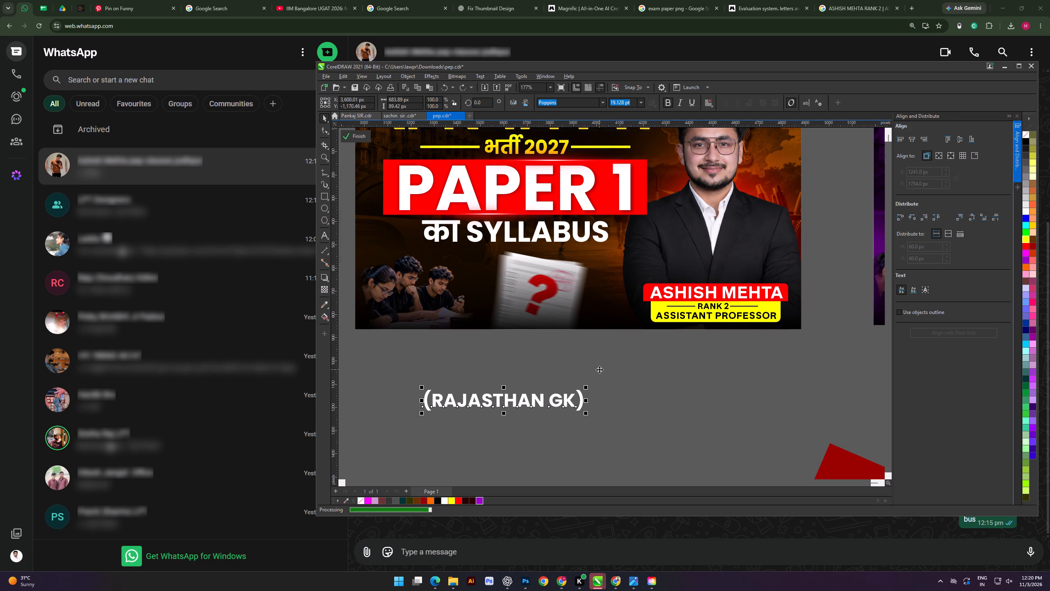
key(ctrl+z)
key(ctrl+z)
key(ctrl+z)
key(ctrl+z)
key(ctrl+z)
key(ctrl+z)
key(ctrl+z)
key(ctrl+z)
key(ctrl+z)
key(ctrl+z)
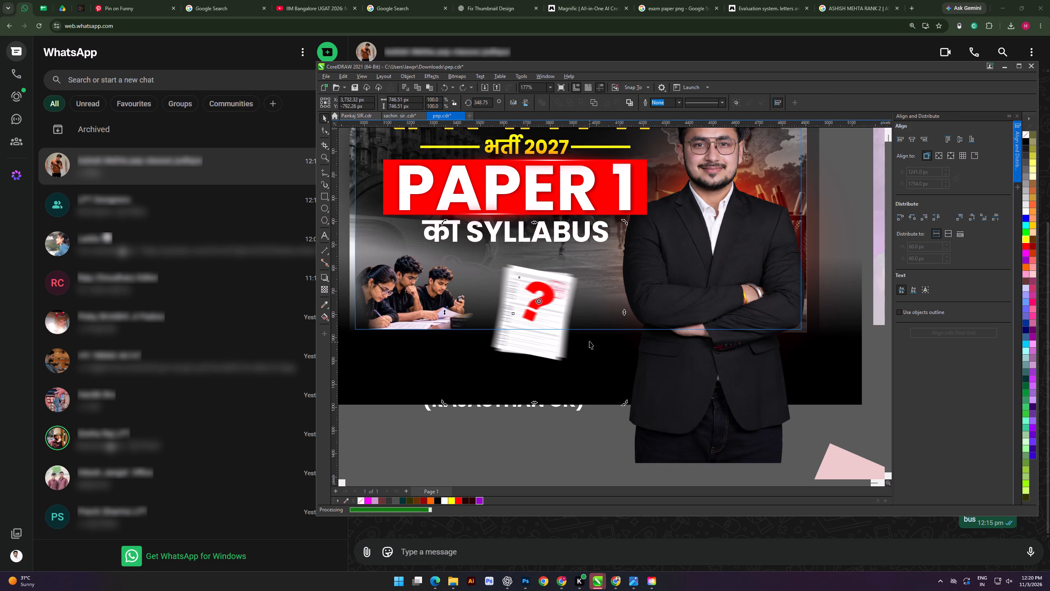
key(ctrl+z)
key(ctrl+z)
key(ctrl+z)
key(ctrl+z)
key(ctrl+z)
key(ctrl+z)
key(ctrl+z)
key(ctrl+z)
key(ctrl+z)
key(ctrl+z)
key(ctrl+z)
key(ctrl+z)
key(ctrl+z)
key(ctrl+z)
key(ctrl+z)
scroll(584, 325, down, 4)
click(526, 436)
click(358, 139)
click(411, 221)
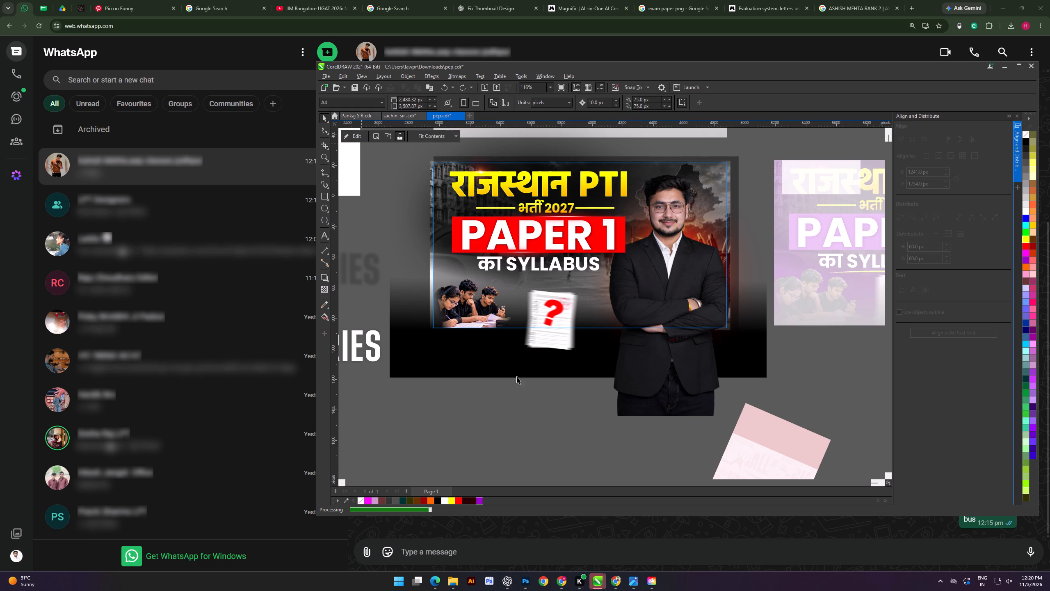
click(531, 387)
Move the loose ONE SHOT text into the empty space below the Paper 1 thumbnail.
alt+scroll(552, 321, up, 3)
scroll(549, 337, up, 2)
scroll(542, 339, down, 4)
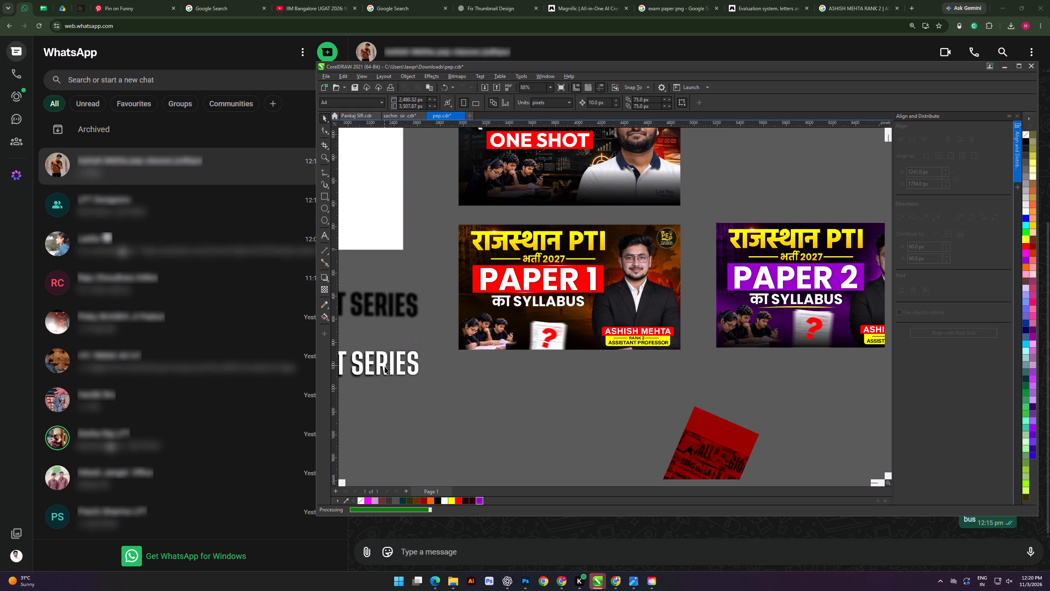
scroll(426, 364, down, 5)
shift+scroll(431, 364, up, 5)
drag(390, 383, 555, 382)
Set the ONE SHOT text's font to Poppins Bold.
scroll(549, 375, up, 1)
click(609, 103)
click(604, 102)
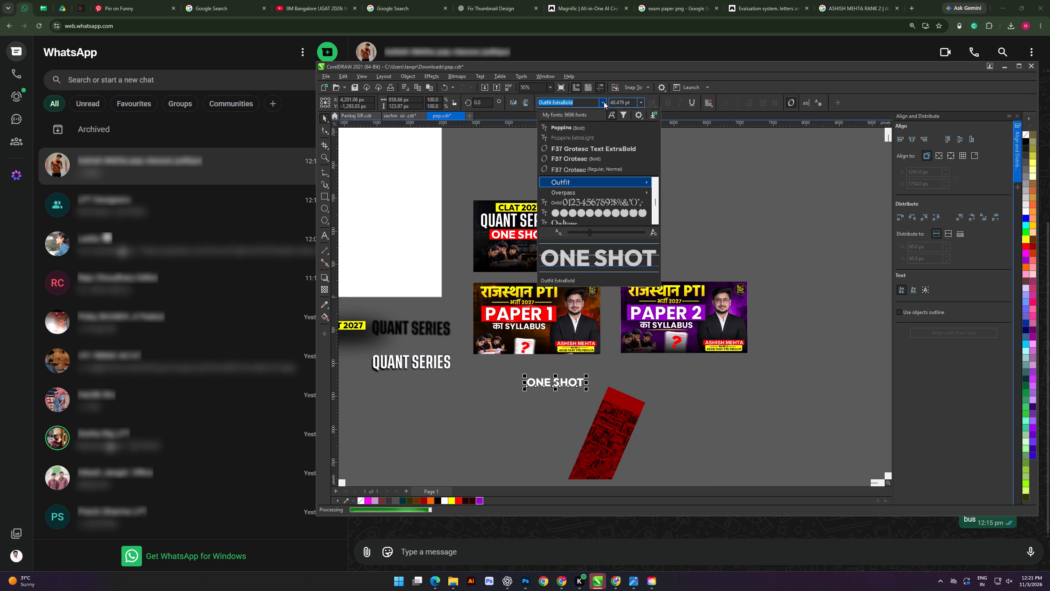
click(585, 127)
Replace the ONE SHOT wording with the copied Rajasthan GK text, and delete its opening parenthesis.
scroll(560, 394, up, 6)
double_click(560, 378)
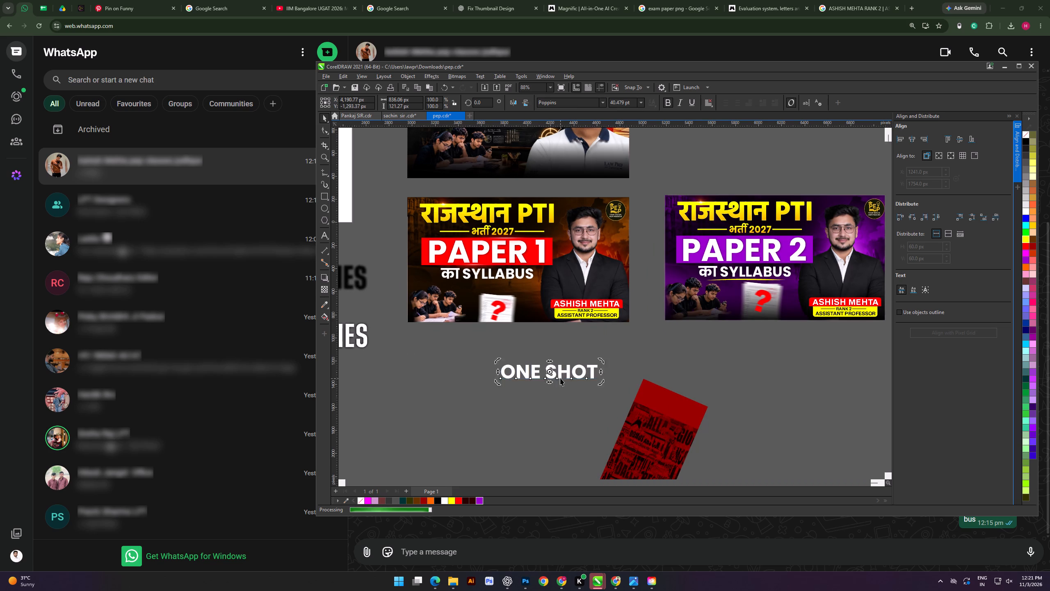
key(ctrl+a)
key(ctrl+v)
drag(513, 378, 512, 378)
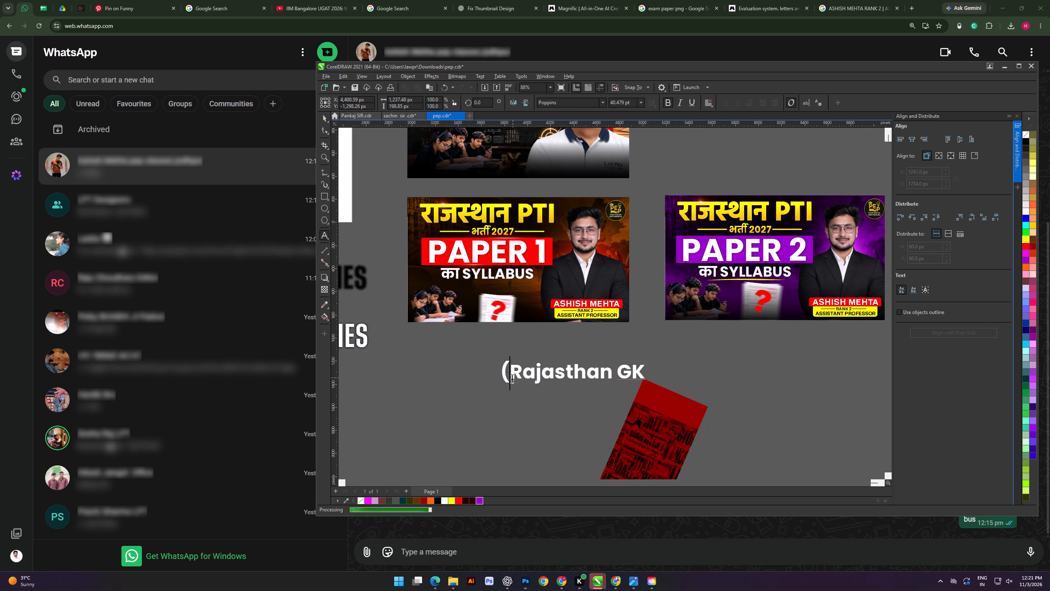
drag(512, 378, 488, 376)
key(BackSpace)
Change the Rajasthan GK text to uppercase.
triple_click(516, 375)
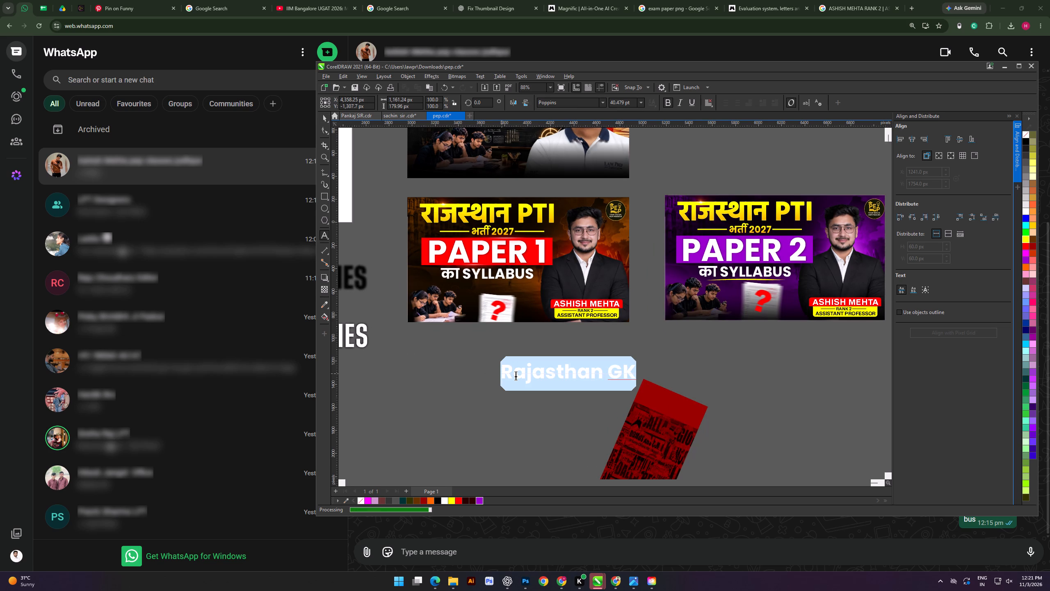
key(shift+F3)
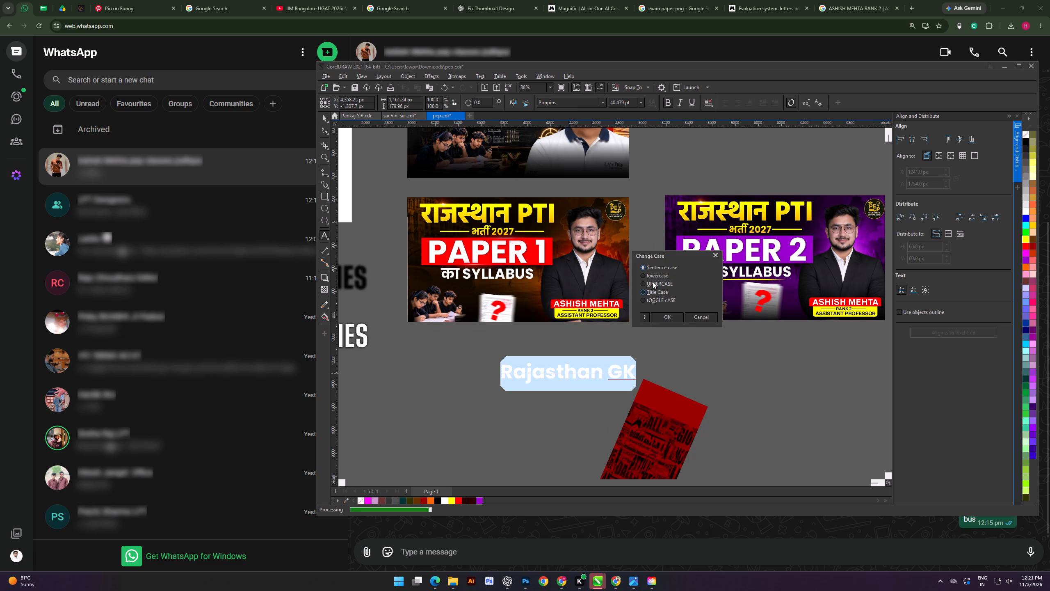
click(653, 282)
click(669, 320)
click(323, 120)
click(479, 369)
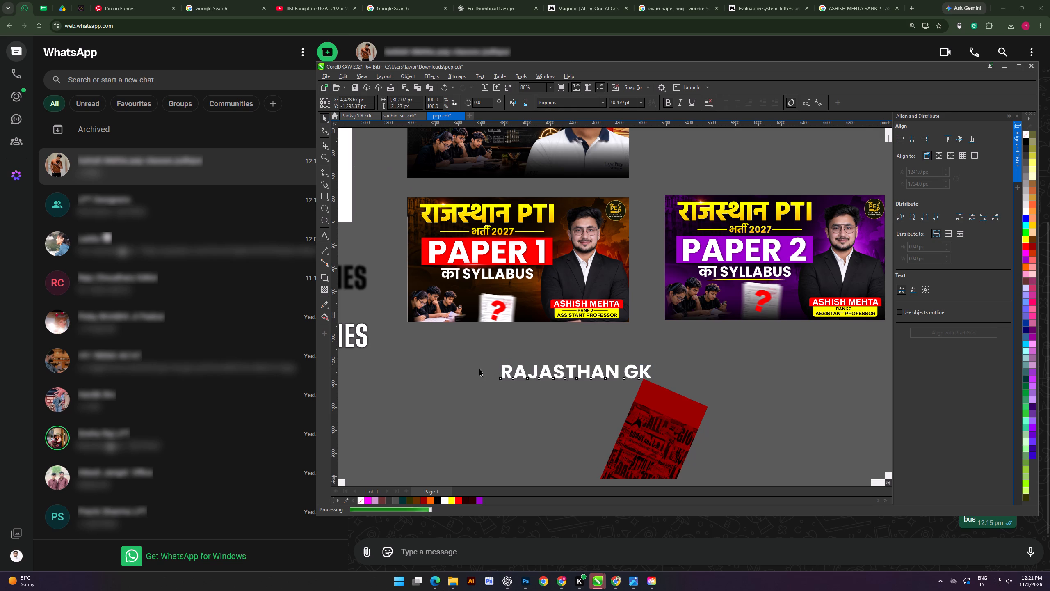
Place the RAJASTHAN GK text beneath the का SYLLABUS line on the Paper 1 thumbnail, scaled down to about 1,099 px wide.
click(618, 381)
click(614, 377)
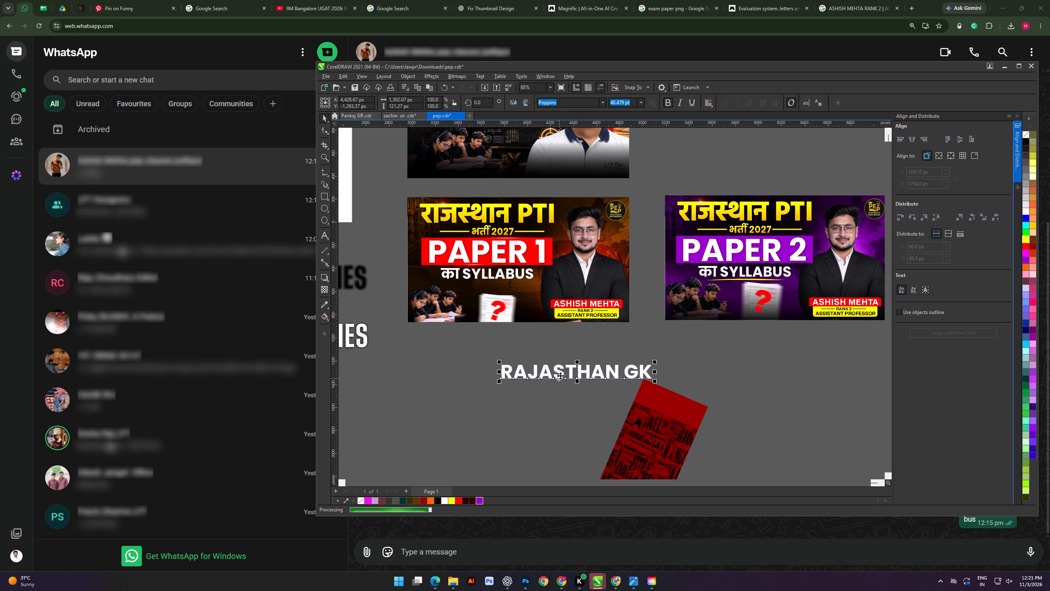
shift+scroll(488, 364, up, 5)
alt+click(492, 397)
alt+scroll(538, 377, up, 5)
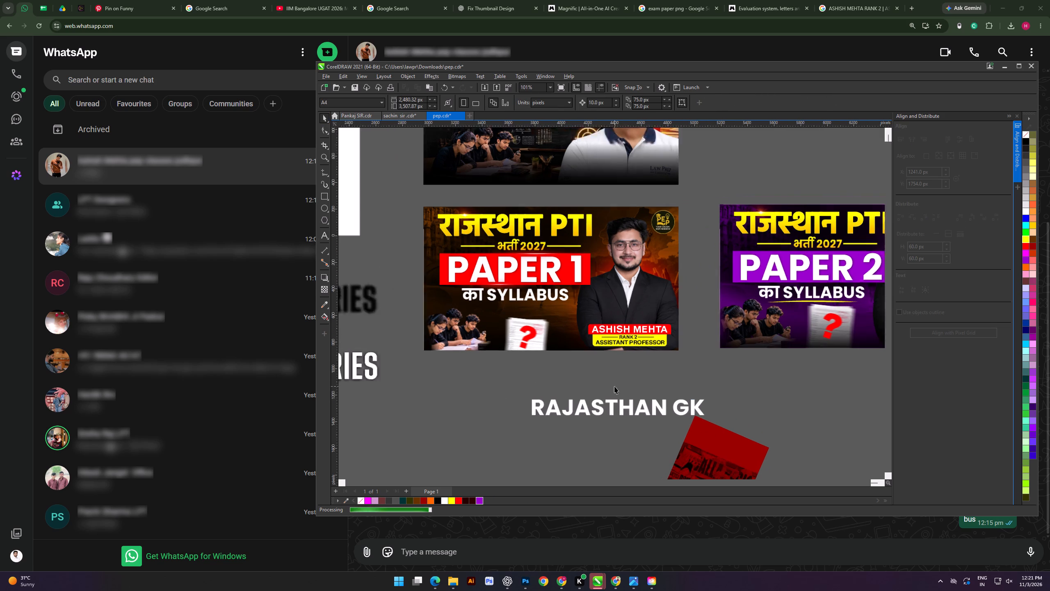
alt+scroll(614, 386, up, 1)
drag(611, 418, 503, 312)
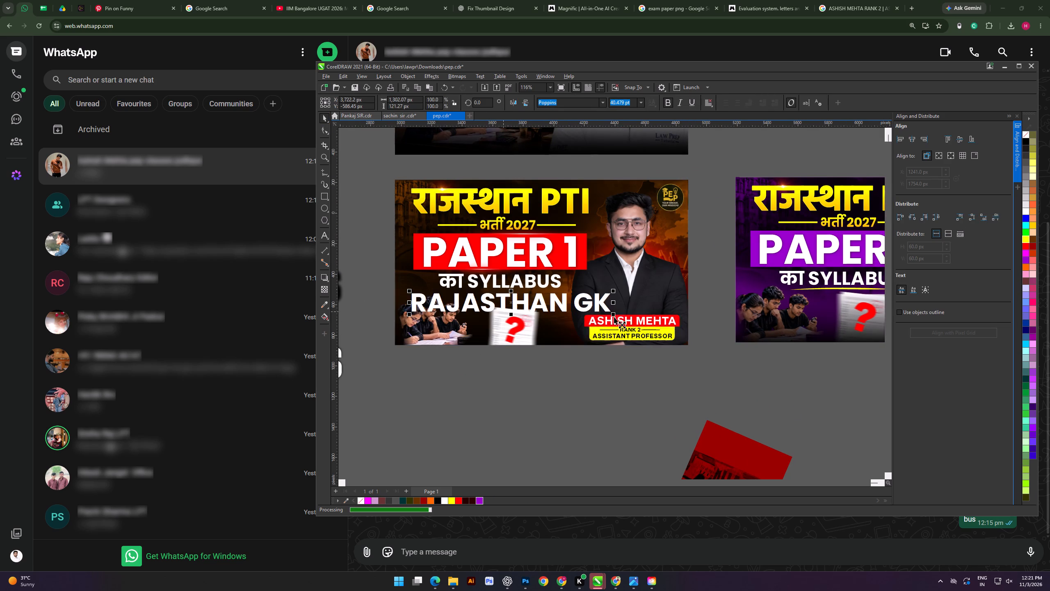
shift+drag(614, 317, 599, 320)
Fine-tune the RAJASTHAN GK text's position under का SYLLABUS, centring it at about X 3,668 px, Y -571 px.
scroll(528, 304, up, 4)
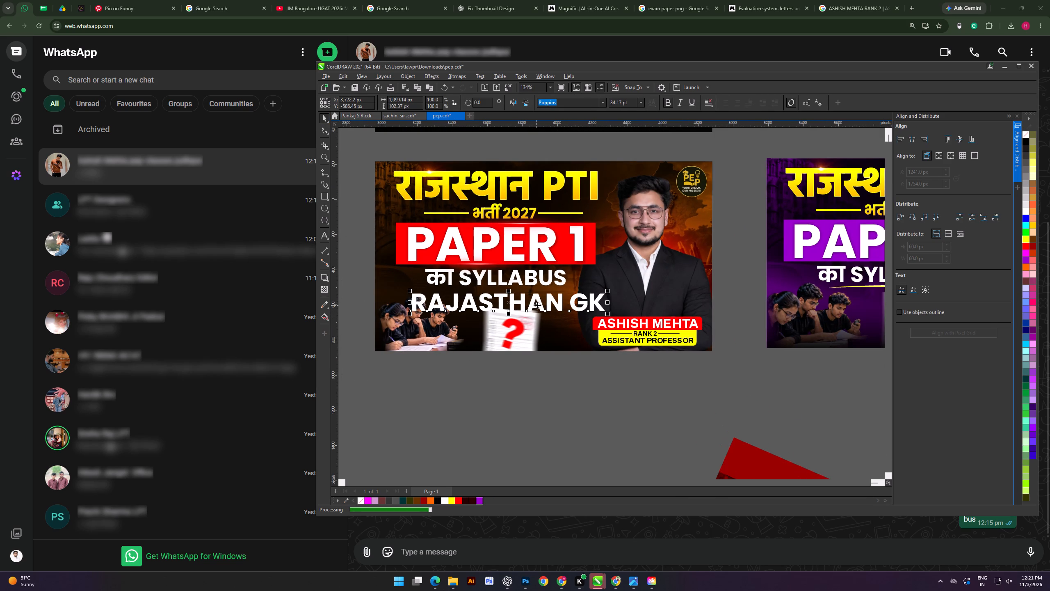
drag(537, 305, 529, 304)
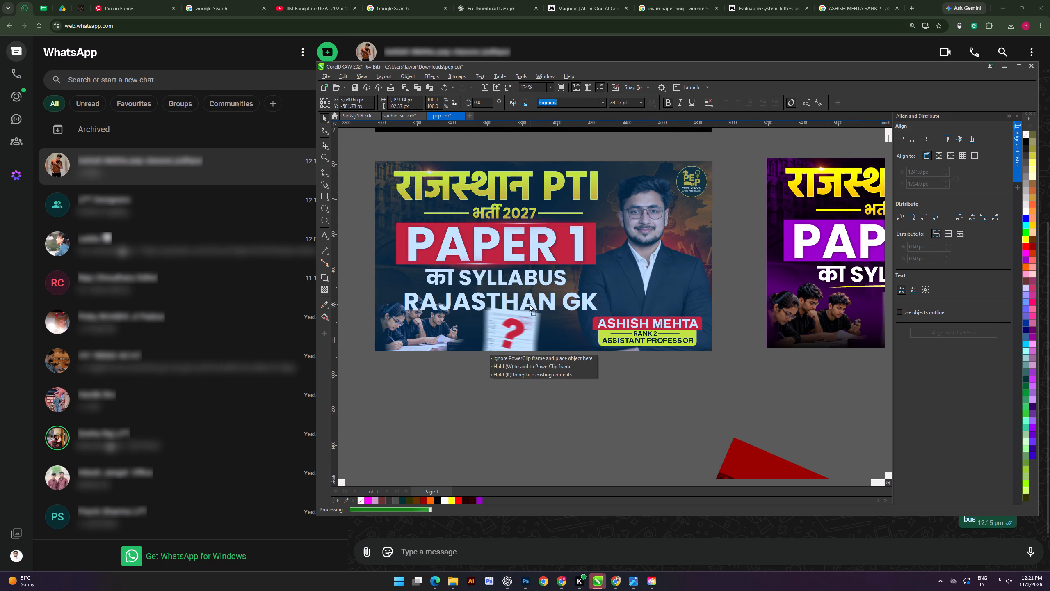
drag(529, 304, 530, 304)
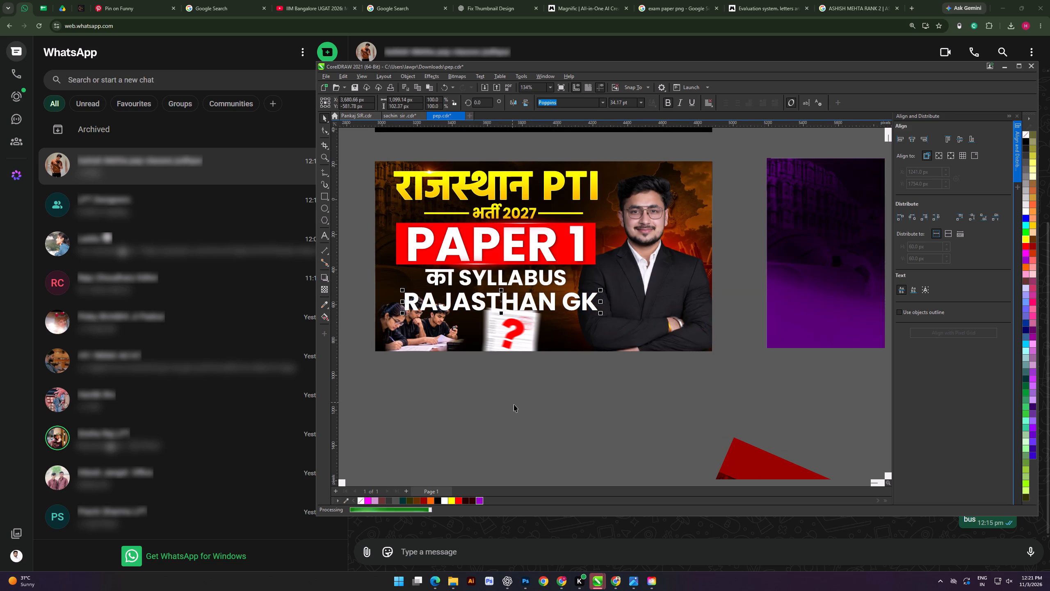
click(514, 404)
shift+scroll(508, 290, up, 10)
drag(585, 309, 579, 309)
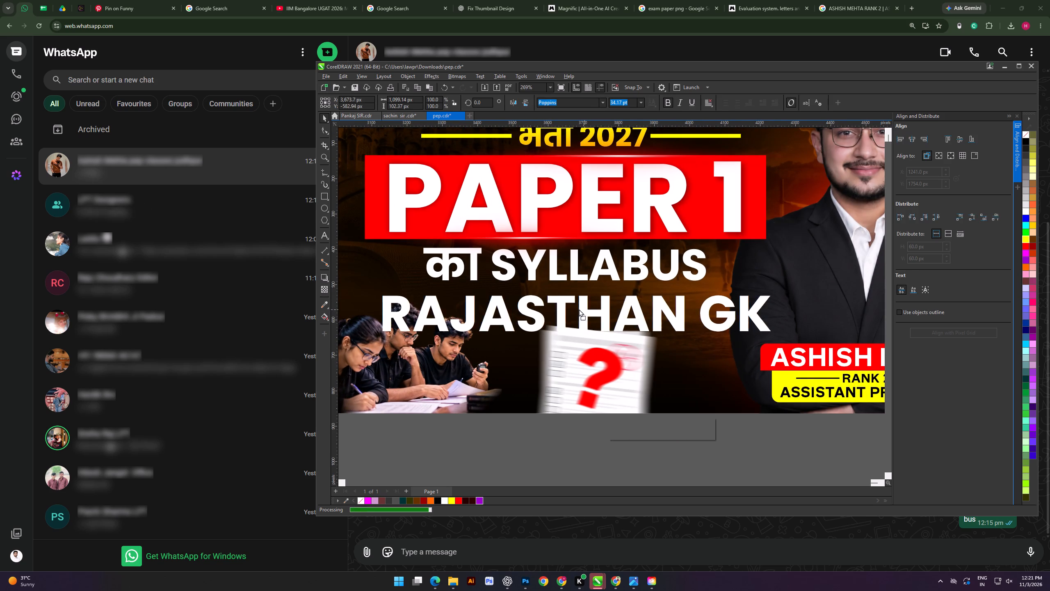
drag(579, 309, 581, 305)
scroll(581, 306, down, 3)
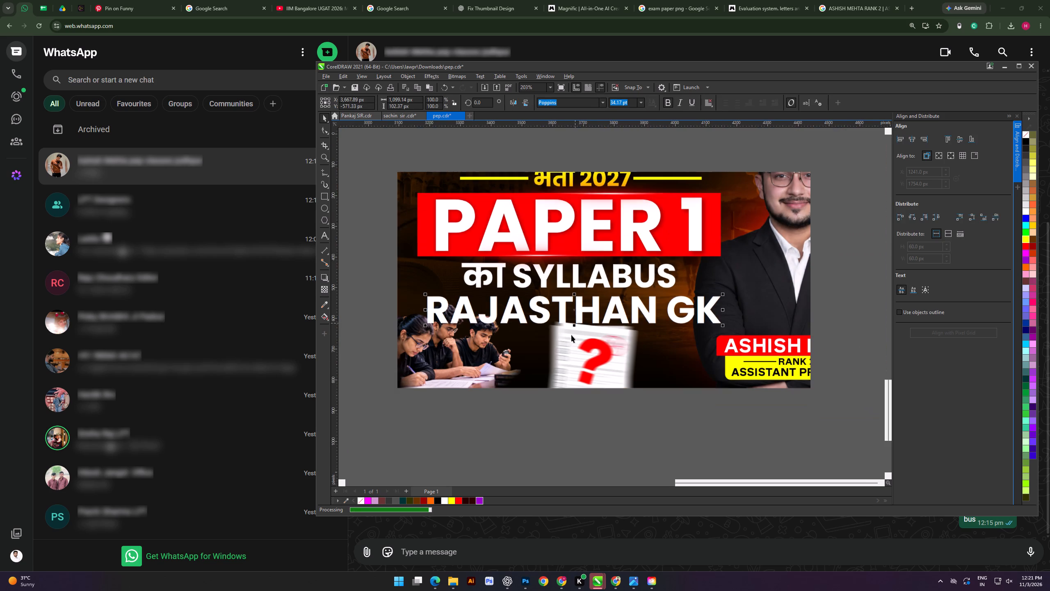
click(552, 415)
shift+scroll(559, 356, up, 1)
alt+scroll(569, 351, down, 5)
click(570, 417)
scroll(566, 332, down, 2)
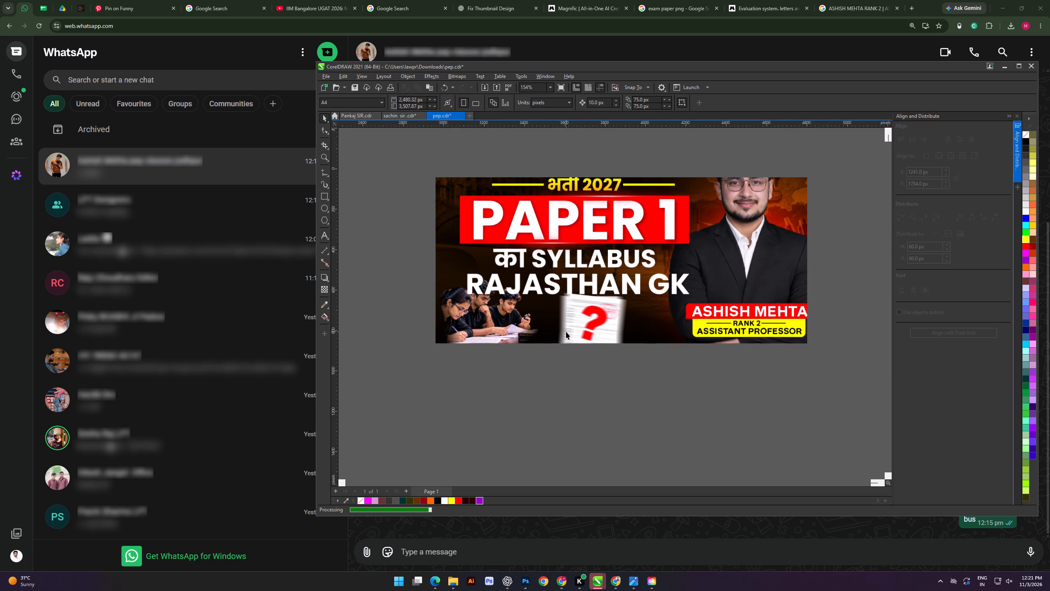
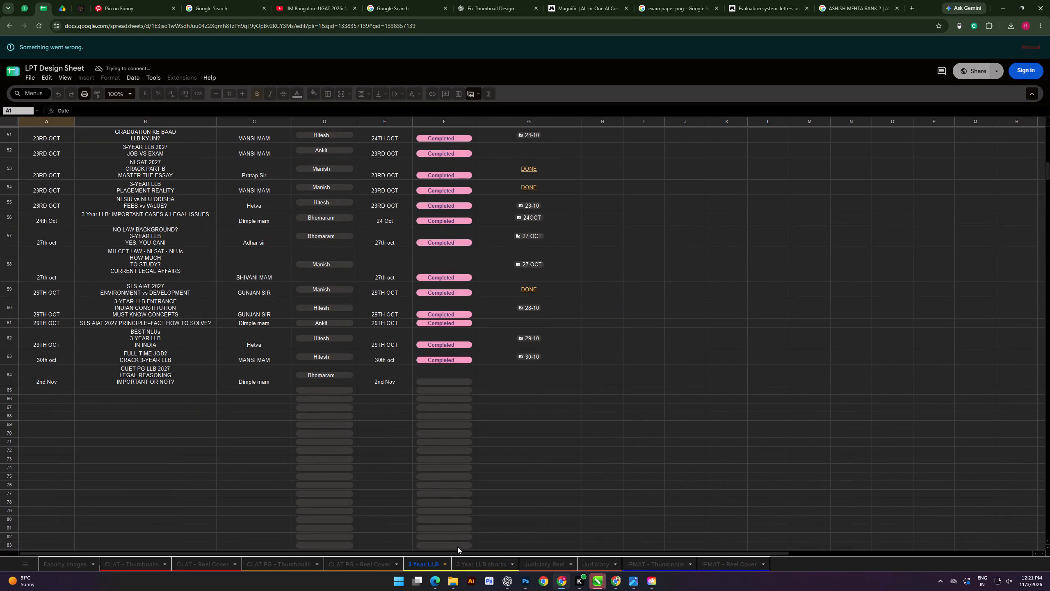
Switch to CorelDRAW and, inside the Paper 1 thumbnail's PowerClip, scale the question-mark sheet down to about 631 px wide.
key(alt+Tab)
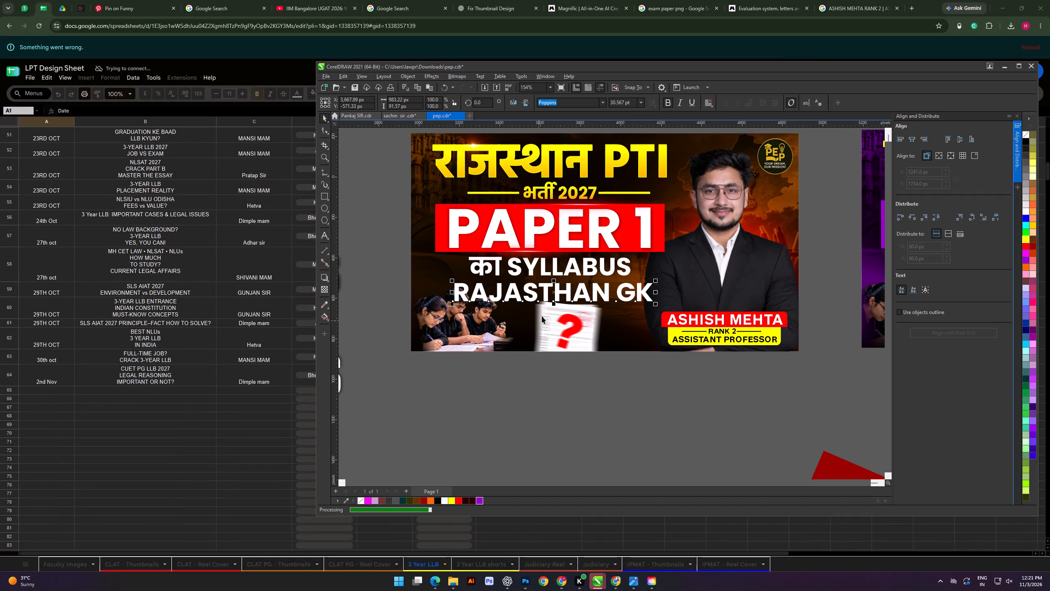
scroll(562, 303, up, 3)
double_click(565, 342)
scroll(565, 343, down, 5)
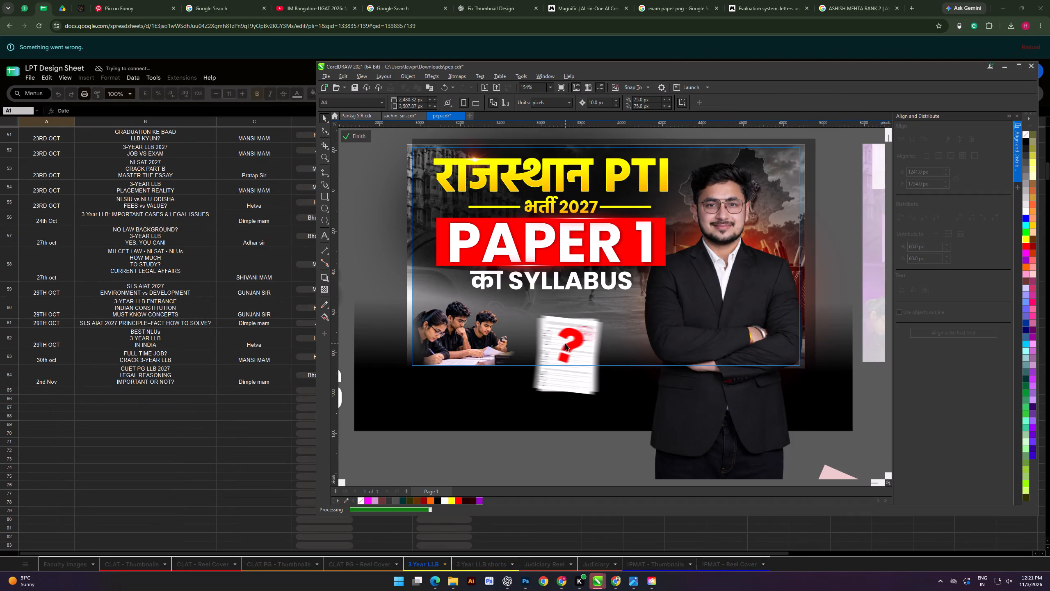
scroll(565, 344, down, 3)
click(444, 406)
drag(431, 429, 608, 308)
scroll(470, 414, up, 4)
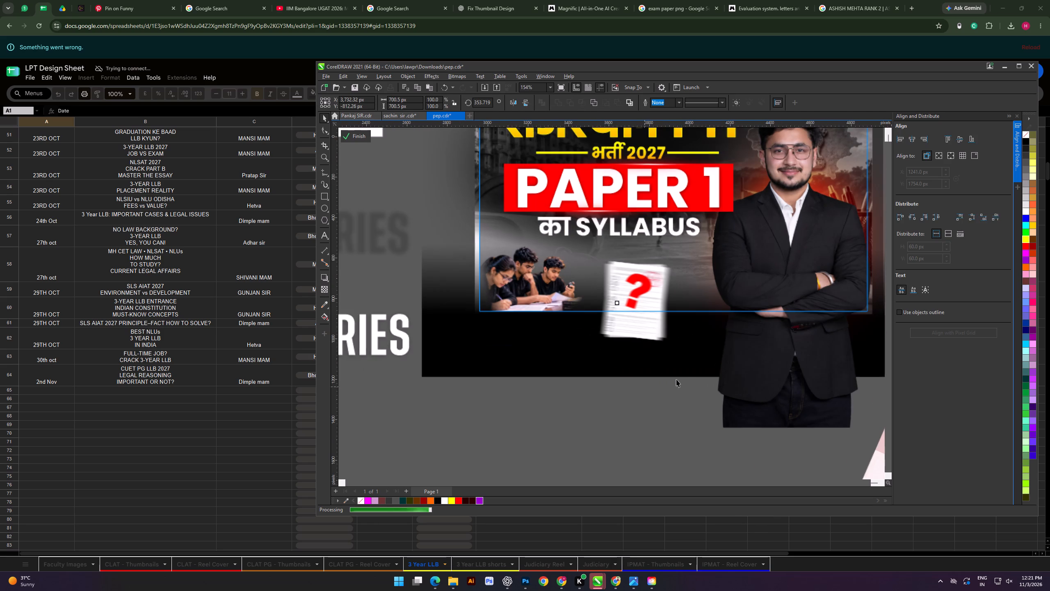
drag(709, 373, 694, 373)
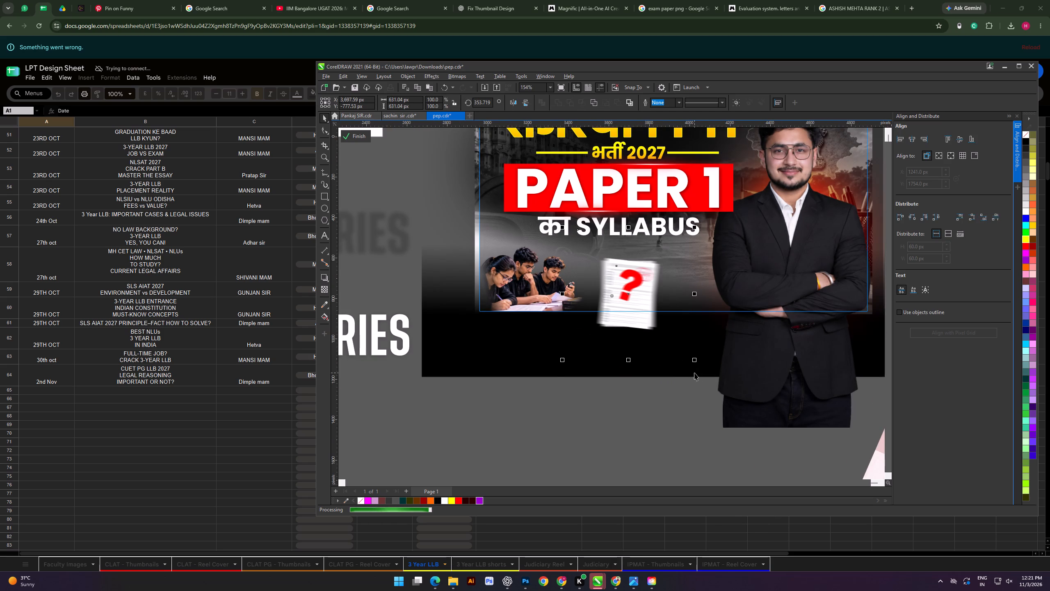
Nudge the question-mark sheet down and towards the students, to about X 3,618 px, Y -808 px.
key(Down)
key(Down)
key(Down)
key(Left)
key(Left)
key(Left)
key(Left)
key(Left)
key(Left)
key(Left)
key(Left)
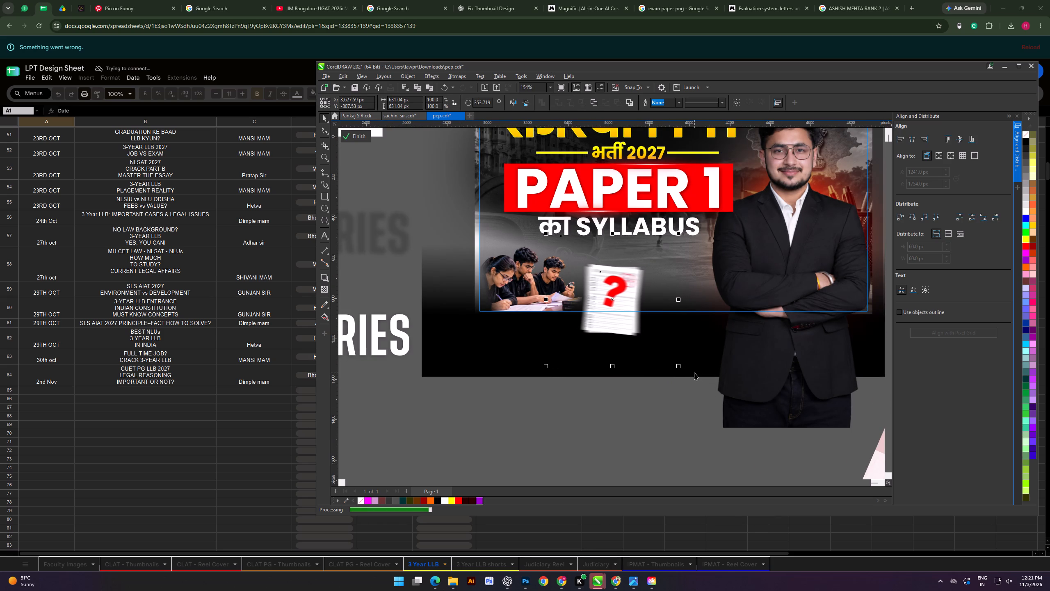
key(Left)
key(Left)
key(Left)
key(Right)
key(Right)
key(Right)
Scale the students image down to about 462 px wide, keeping it in the thumbnail's lower corner.
click(517, 288)
drag(586, 185, 583, 186)
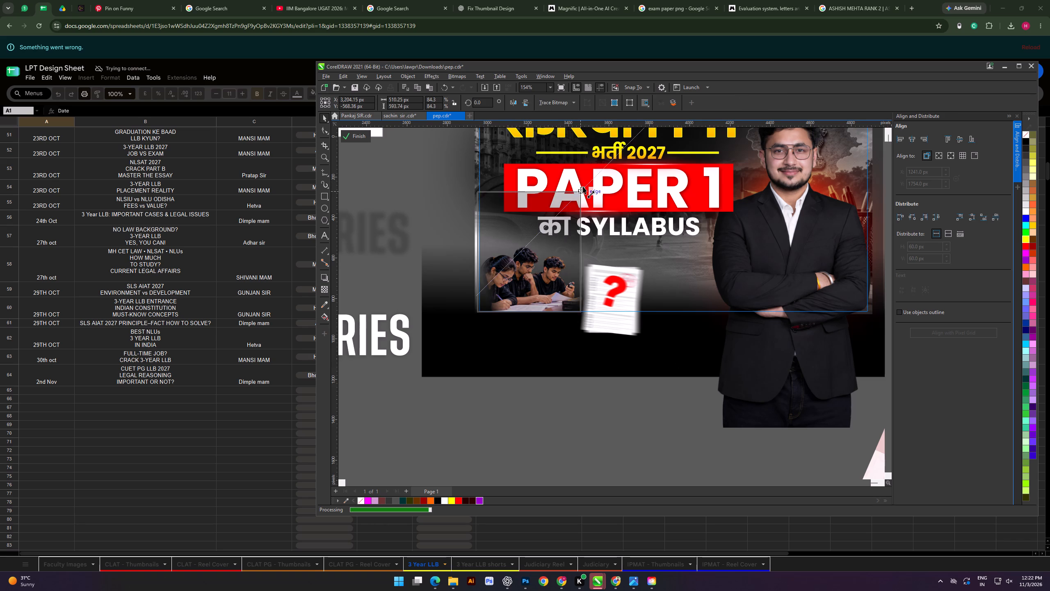
drag(583, 186, 574, 192)
click(584, 386)
Reposition the question-mark sheet horizontally between the students and the presenter, at about X 3,778 px.
drag(535, 426, 554, 415)
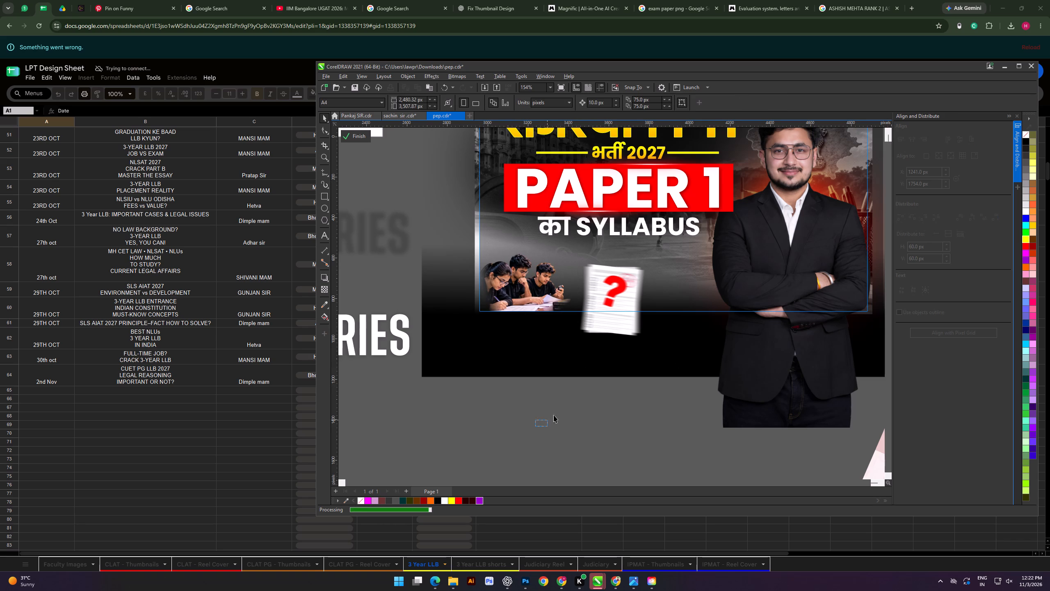
drag(554, 415, 694, 227)
key(Left)
key(Left)
key(Left)
key(Left)
key(Left)
key(Left)
key(Left)
key(Left)
key(Left)
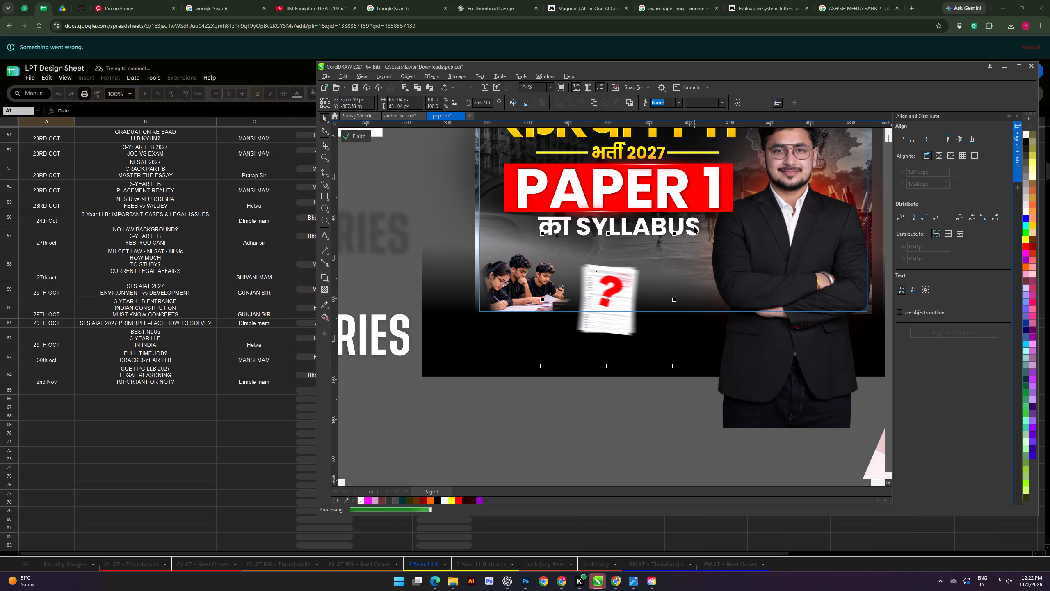
key(Left)
key(Left)
key(Left)
key(Left)
key(Right)
key(Right)
key(Right)
key(Right)
key(Right)
key(Right)
key(Right)
key(Right)
key(Right)
key(Right)
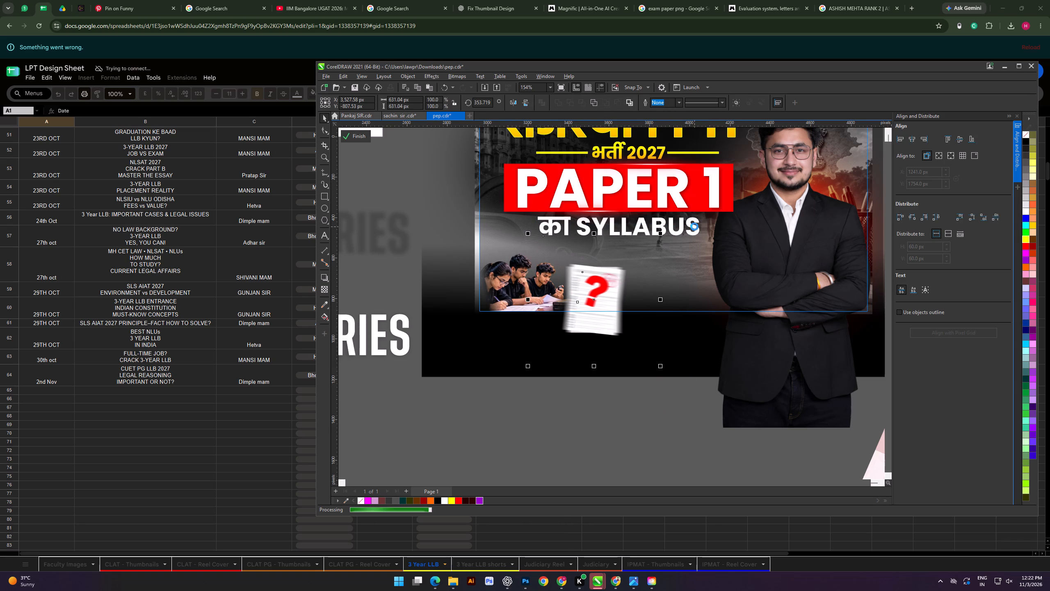
key(Right)
key(Right)
key(Right)
key(Right)
key(Right)
key(Right)
key(Right)
key(Right)
key(Right)
key(Right)
key(Right)
key(Right)
key(Right)
key(Right)
key(Right)
key(Right)
key(Right)
key(Right)
key(Right)
key(Right)
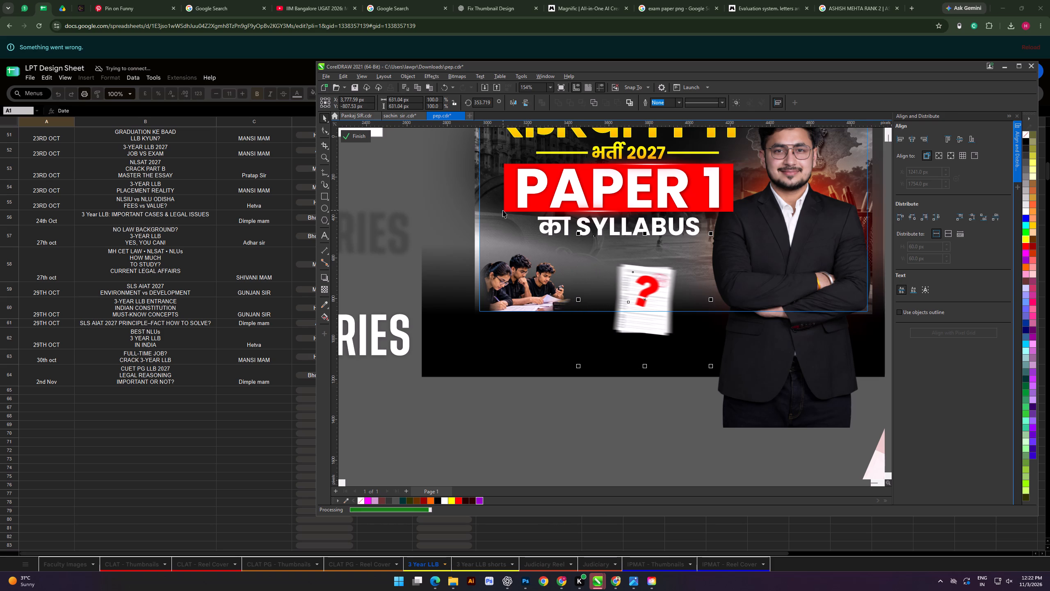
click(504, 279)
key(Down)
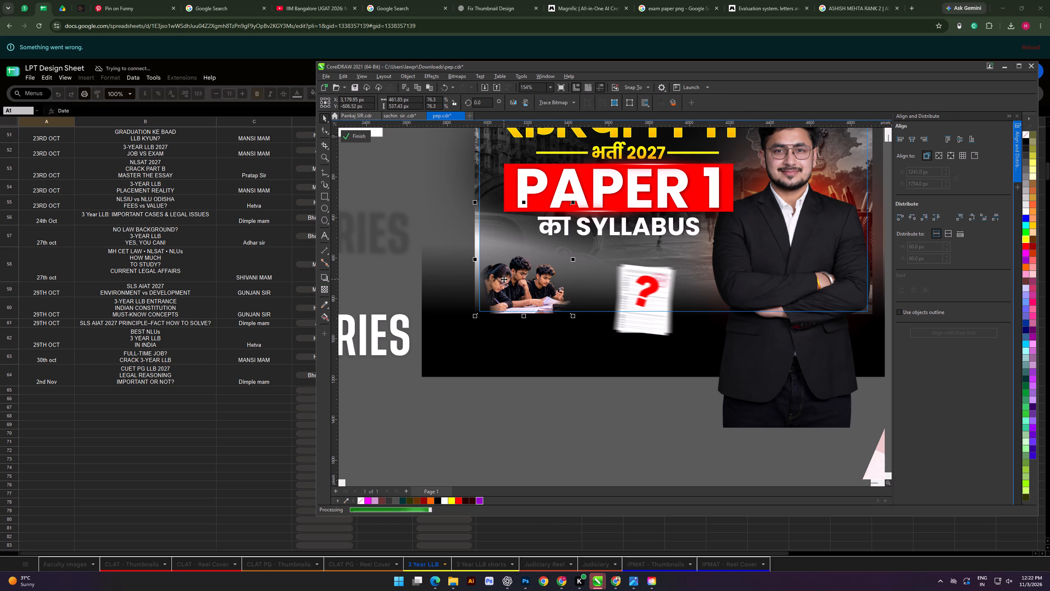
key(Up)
Finish editing the Paper 1 thumbnail's PowerClip contents.
click(362, 137)
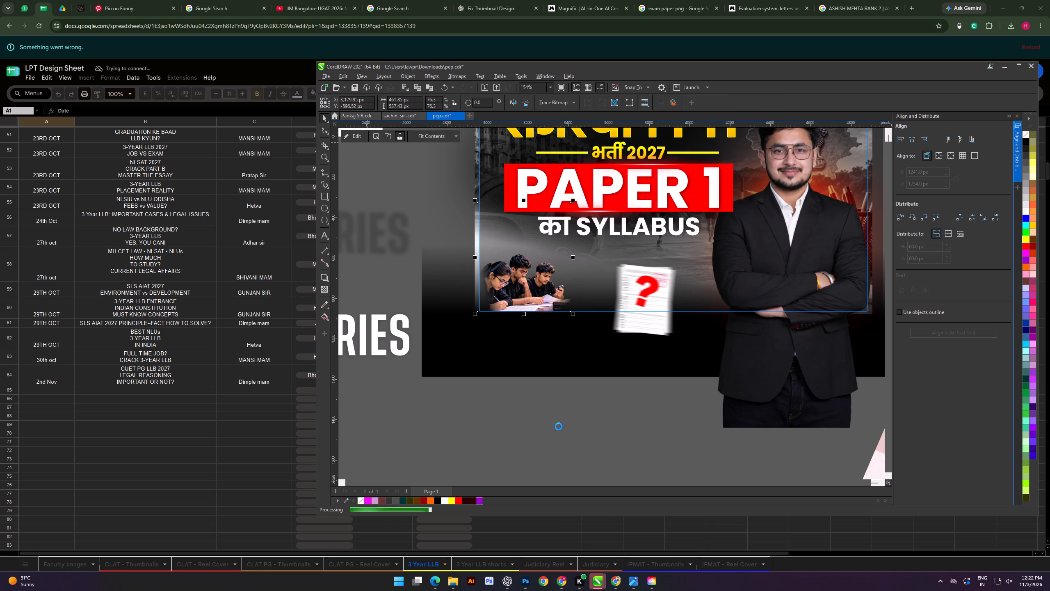
click(559, 426)
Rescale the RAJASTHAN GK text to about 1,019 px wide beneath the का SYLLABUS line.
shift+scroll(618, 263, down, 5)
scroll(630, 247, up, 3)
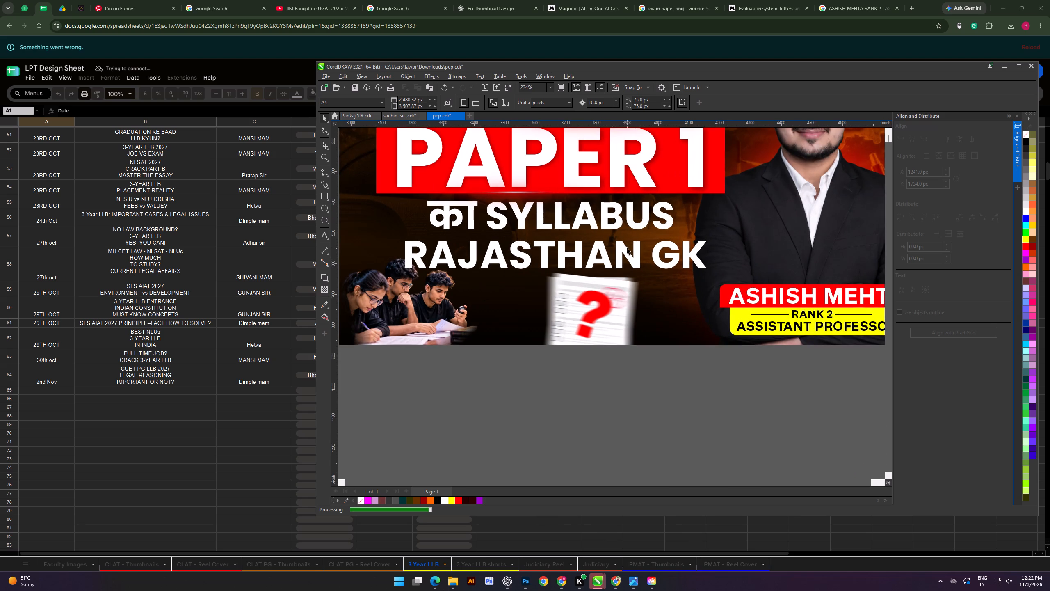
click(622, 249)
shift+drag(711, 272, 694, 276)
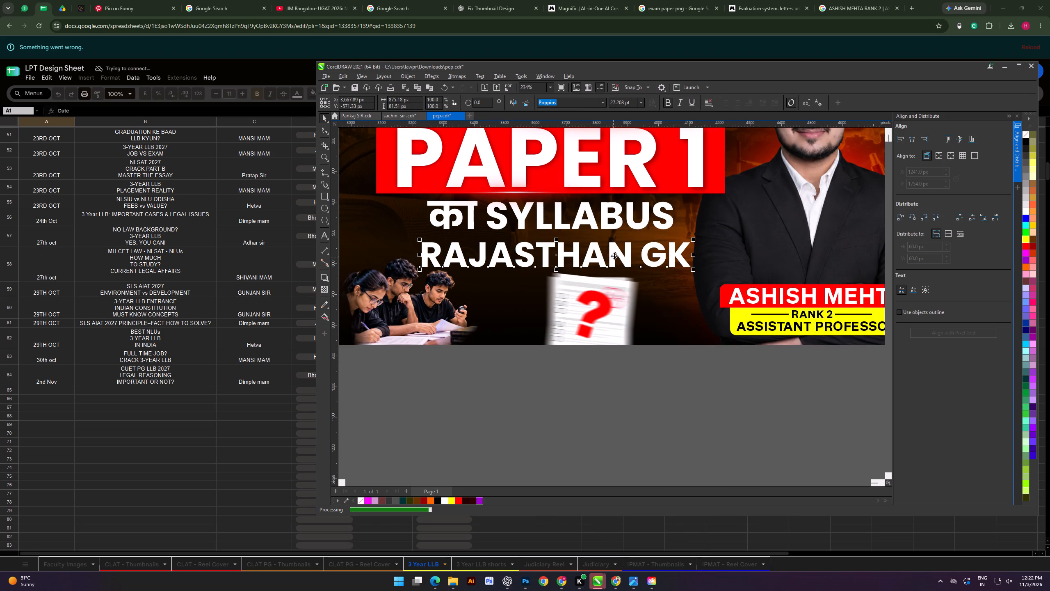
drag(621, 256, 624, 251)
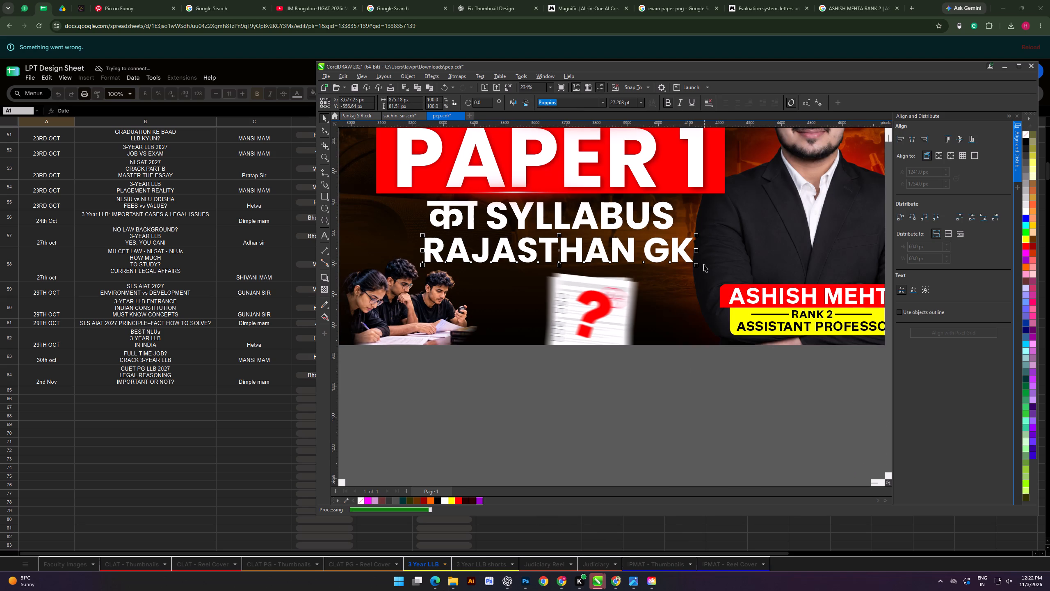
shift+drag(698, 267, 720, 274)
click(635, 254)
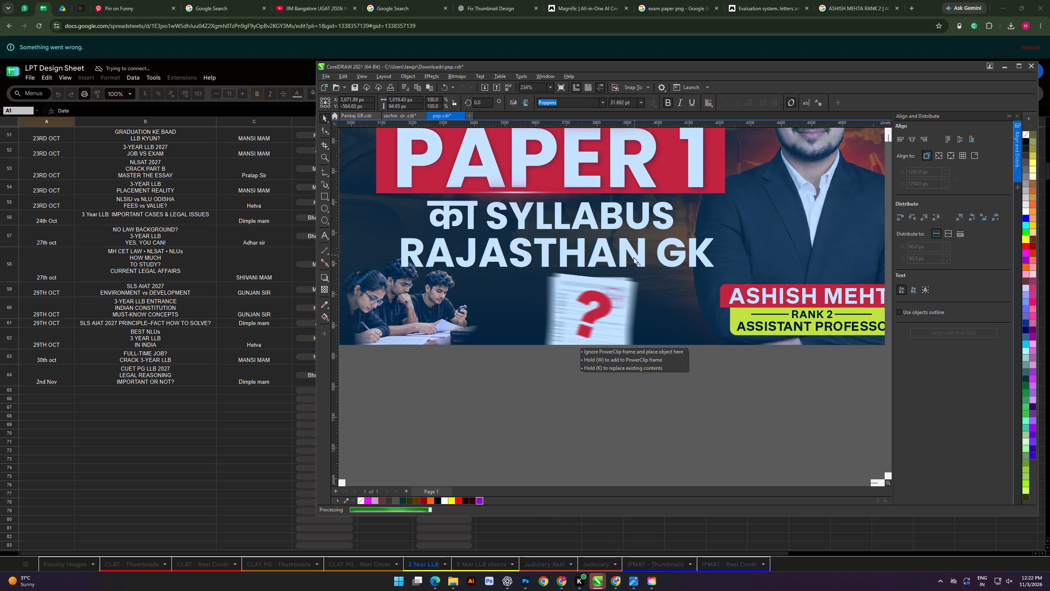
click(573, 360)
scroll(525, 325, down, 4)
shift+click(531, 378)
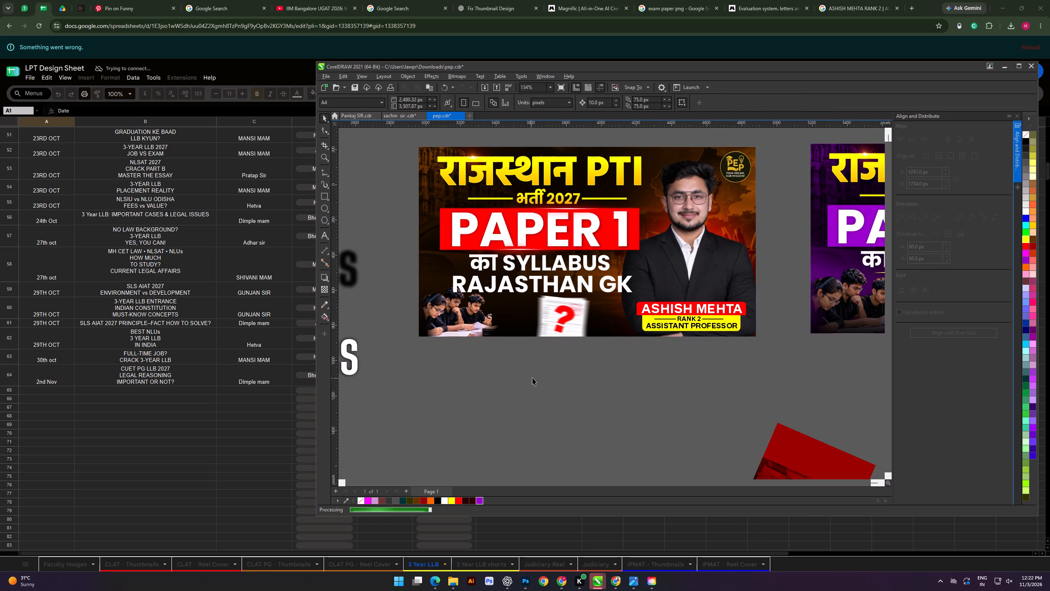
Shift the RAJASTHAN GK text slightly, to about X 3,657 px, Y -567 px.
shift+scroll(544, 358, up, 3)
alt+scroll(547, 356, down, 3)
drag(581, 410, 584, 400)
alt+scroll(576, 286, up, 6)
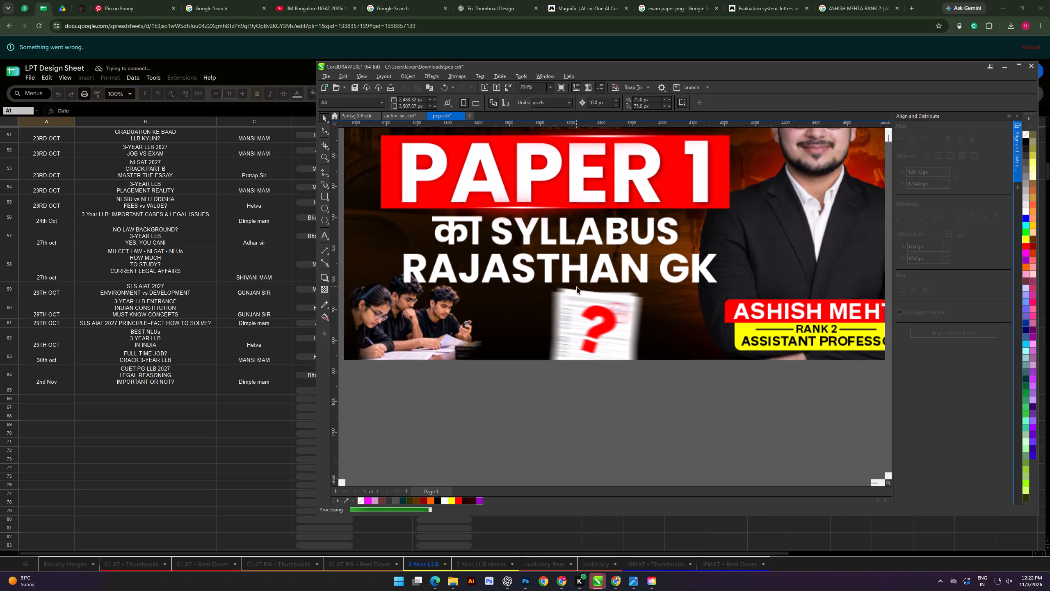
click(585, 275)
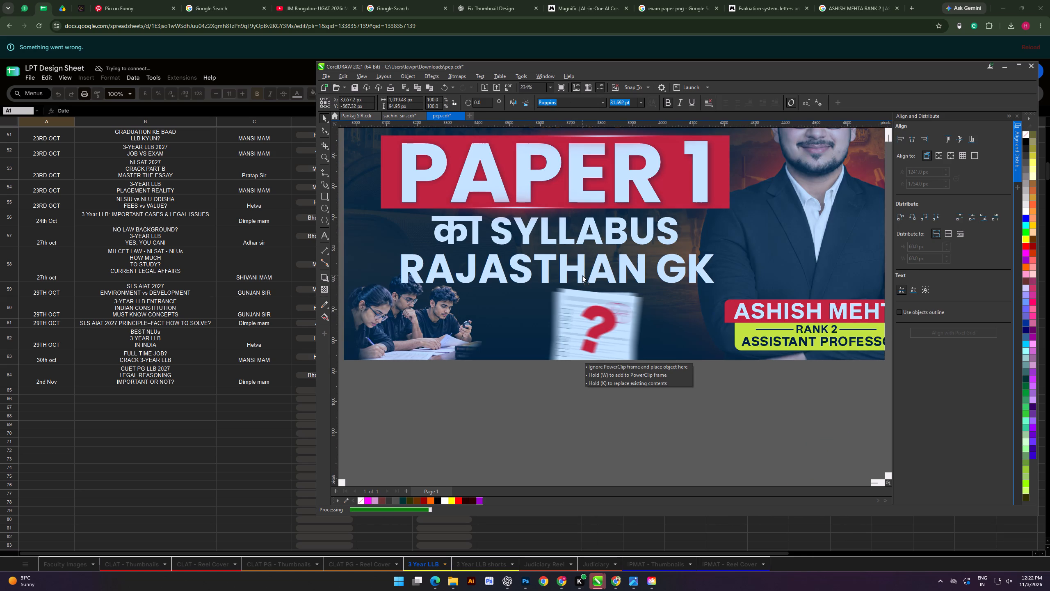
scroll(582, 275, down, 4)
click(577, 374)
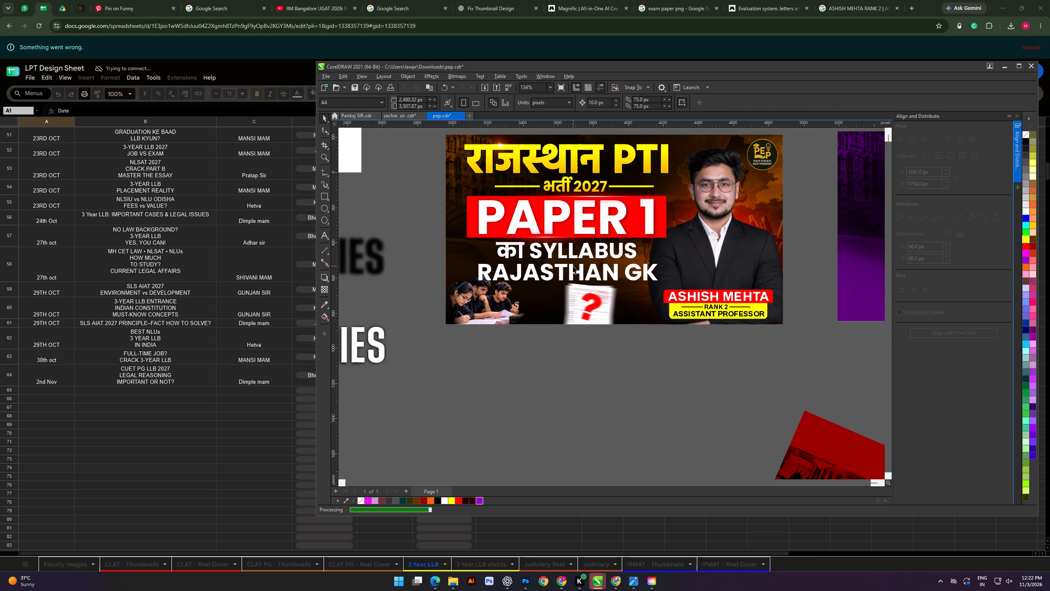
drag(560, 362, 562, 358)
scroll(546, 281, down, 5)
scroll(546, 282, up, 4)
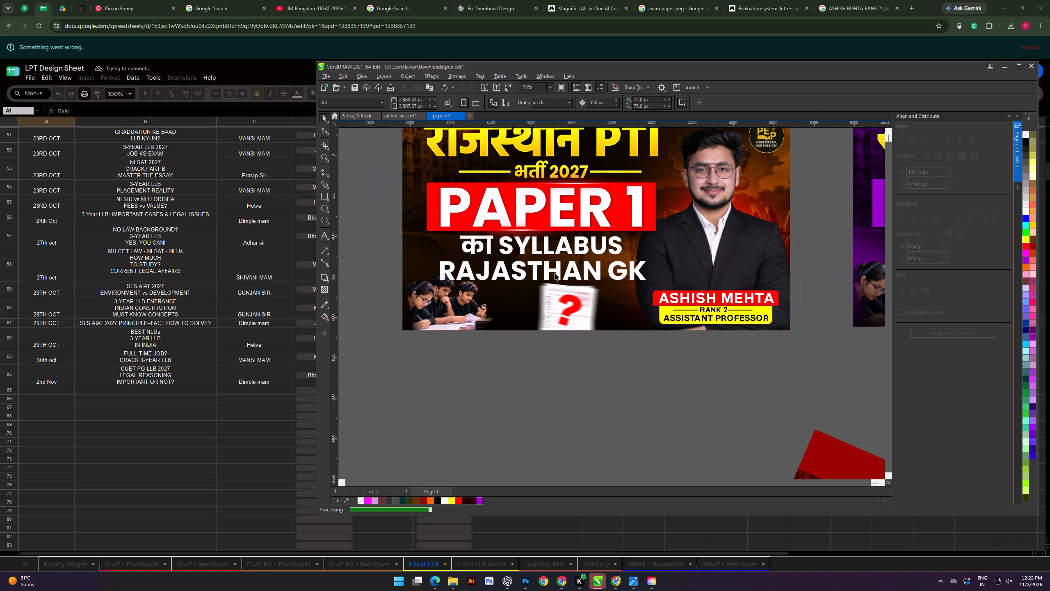
Scale the RAJASTHAN GK text down to about 652 px wide and place it between का SYLLABUS and the question-mark sheet.
click(555, 273)
shift+drag(651, 283, 607, 292)
scroll(544, 275, up, 5)
drag(575, 269, 575, 261)
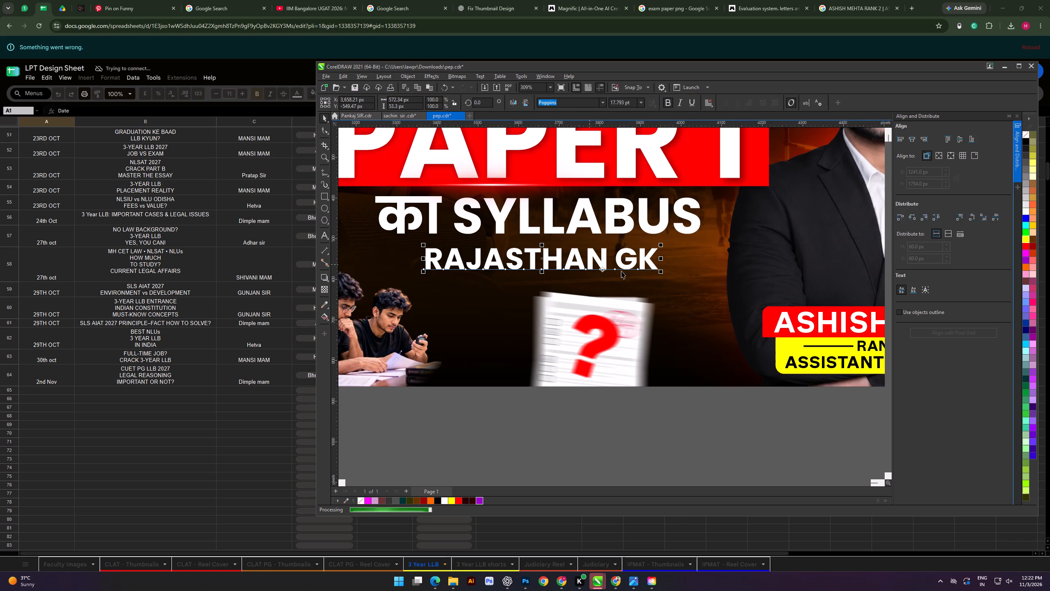
shift+drag(663, 273, 679, 279)
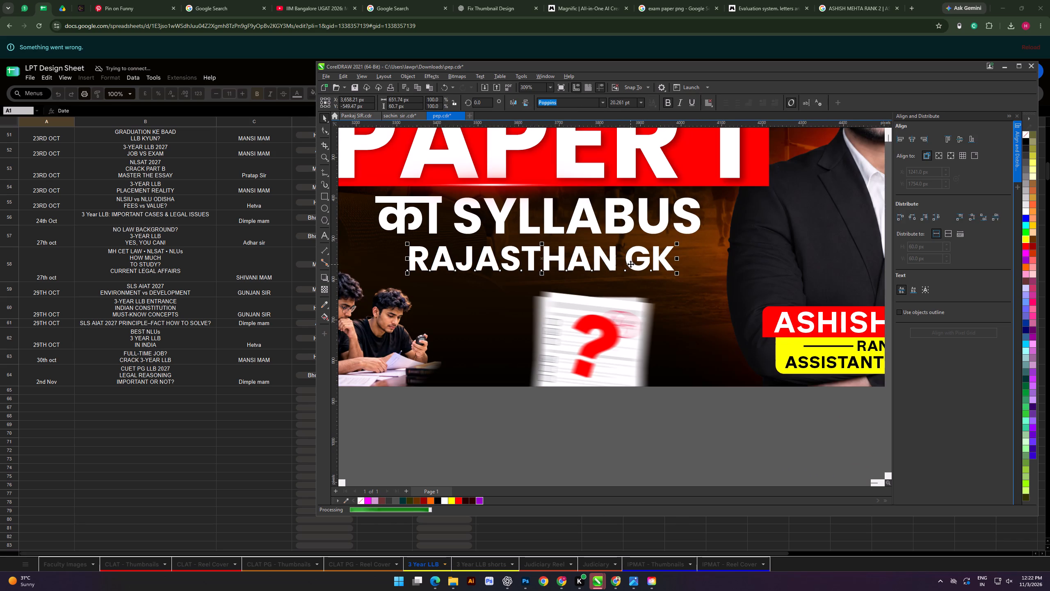
drag(630, 264, 630, 269)
Inside the Paper 1 PowerClip, lower the का SYLLABUS text to about Y -463 px and enlarge it to about 862 px wide.
triple_click(589, 216)
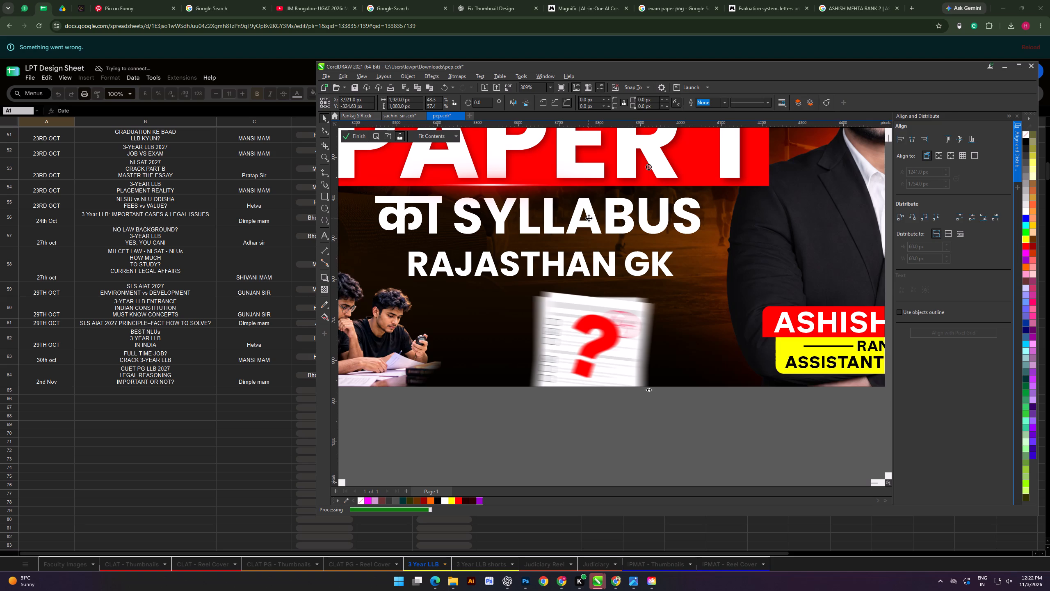
click(588, 227)
click(593, 226)
click(504, 231)
click(500, 231)
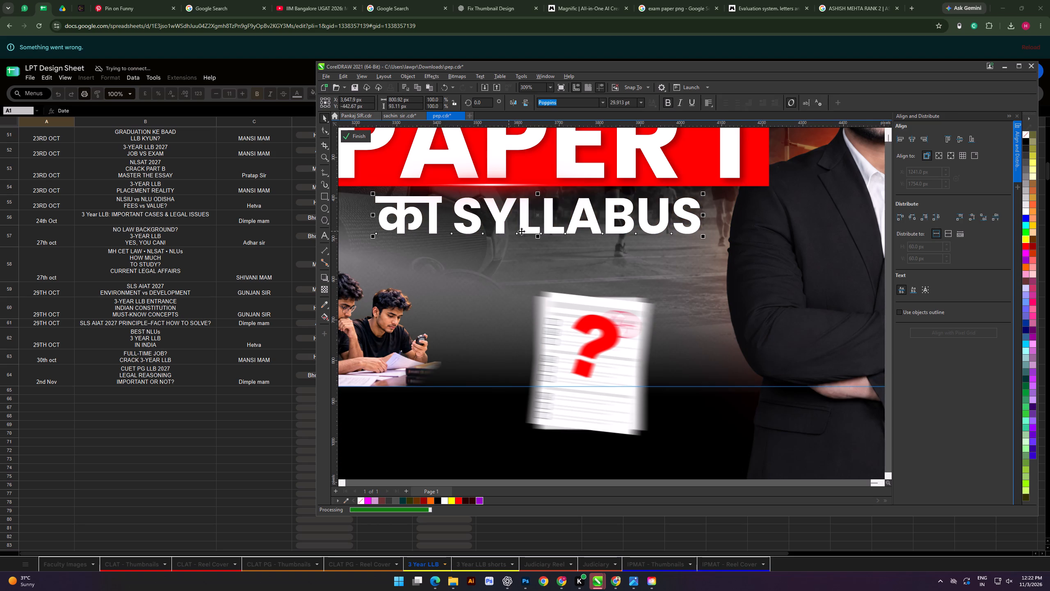
key(Down)
key(Down)
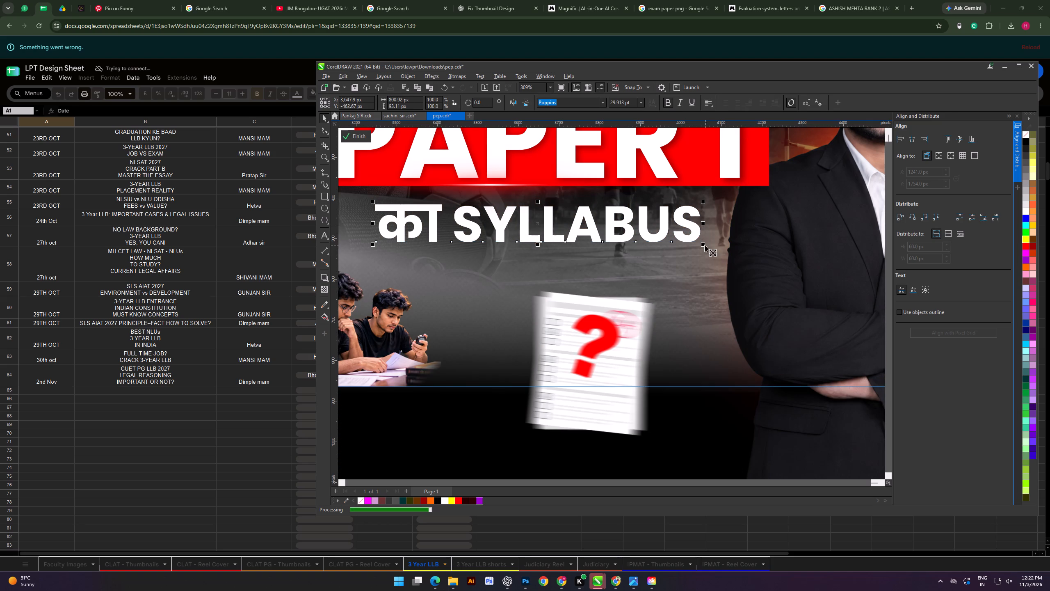
shift+drag(703, 244, 715, 249)
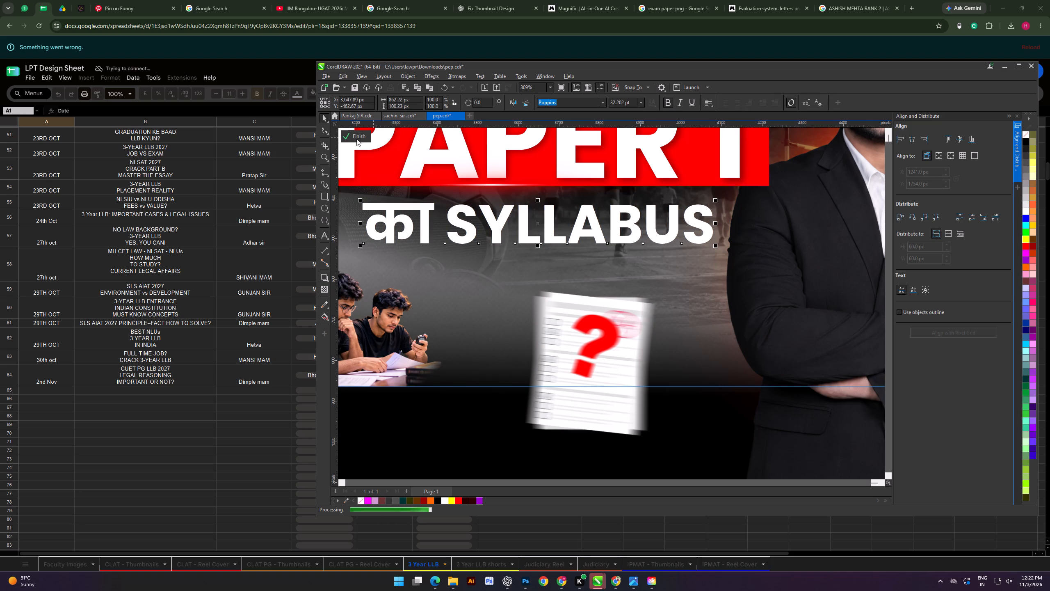
click(352, 139)
Fine-tune the RAJASTHAN GK text's position beneath the enlarged का SYLLABUS line, at about X 3,659 px, Y -570 px.
drag(584, 270, 587, 272)
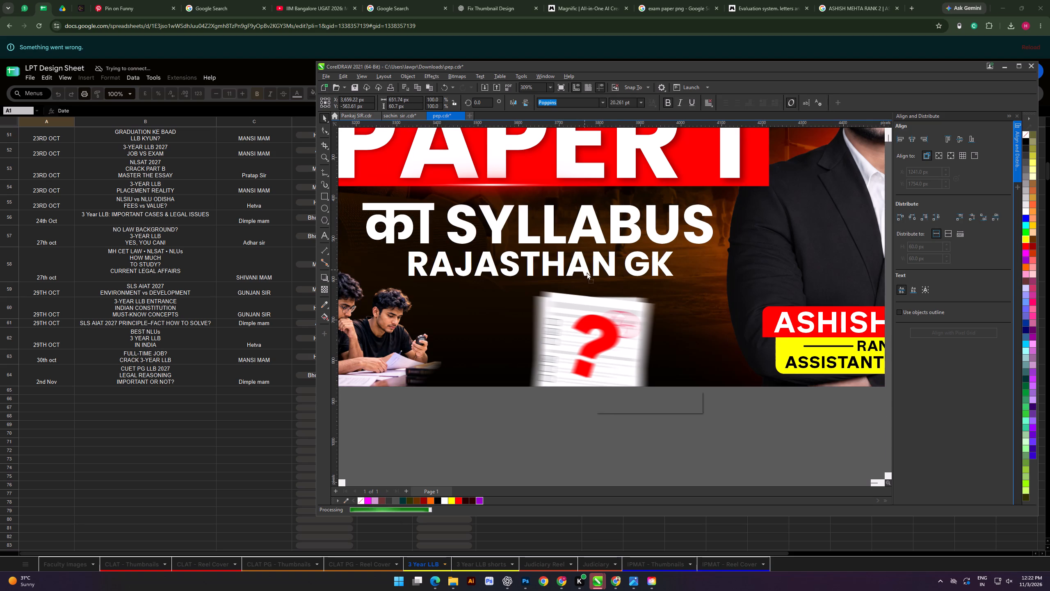
drag(587, 272, 587, 274)
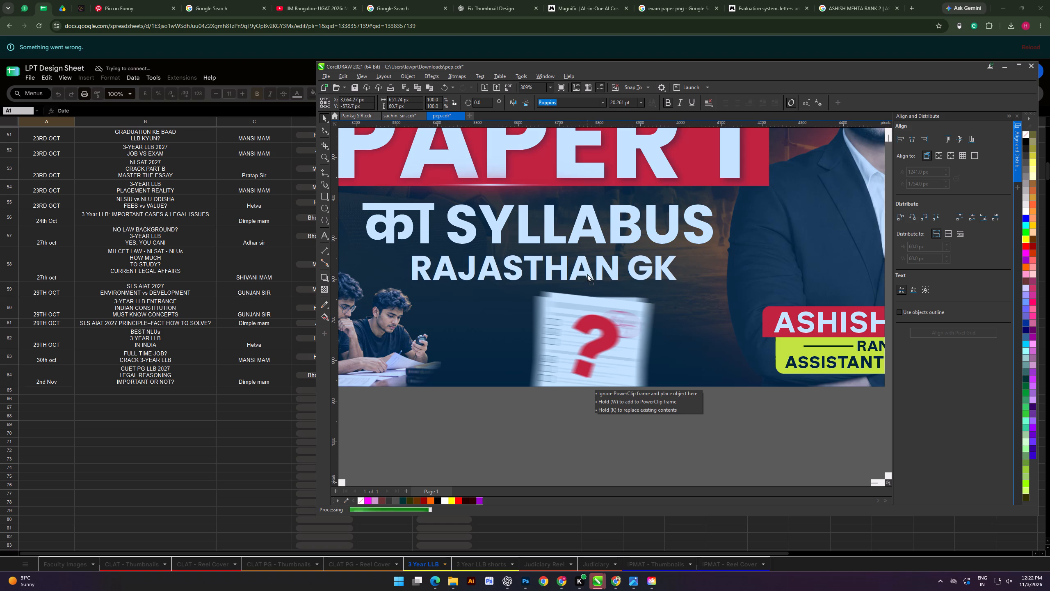
drag(587, 274, 585, 274)
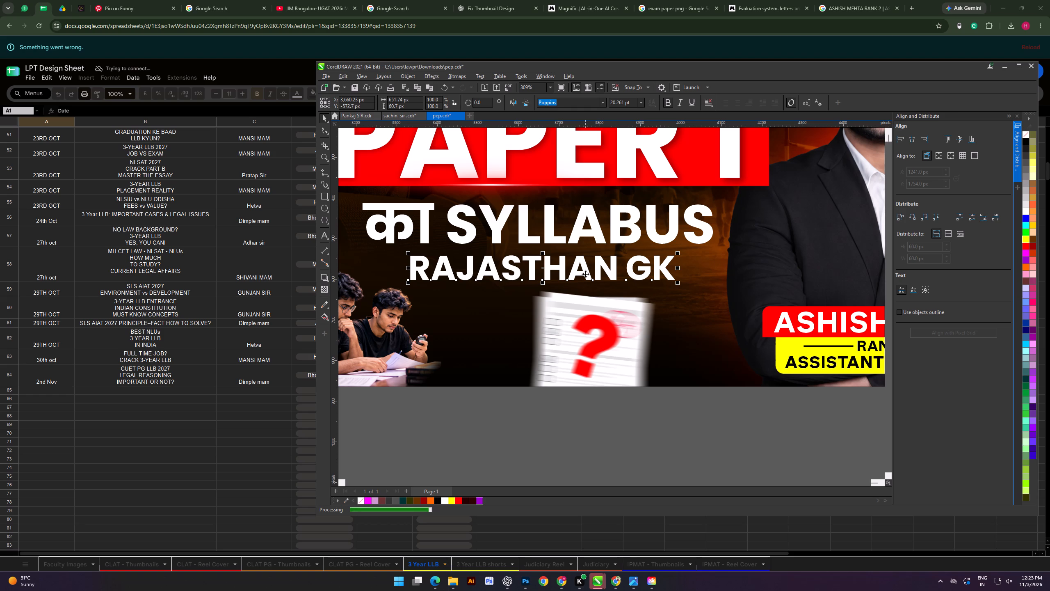
scroll(548, 245, down, 3)
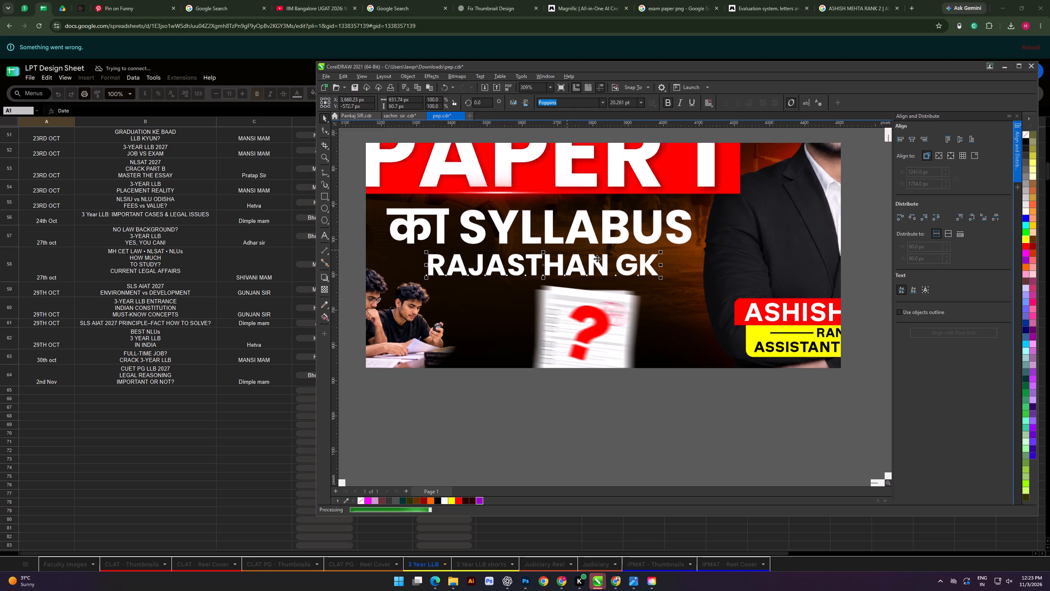
scroll(597, 259, down, 5)
click(575, 340)
shift+scroll(587, 284, up, 9)
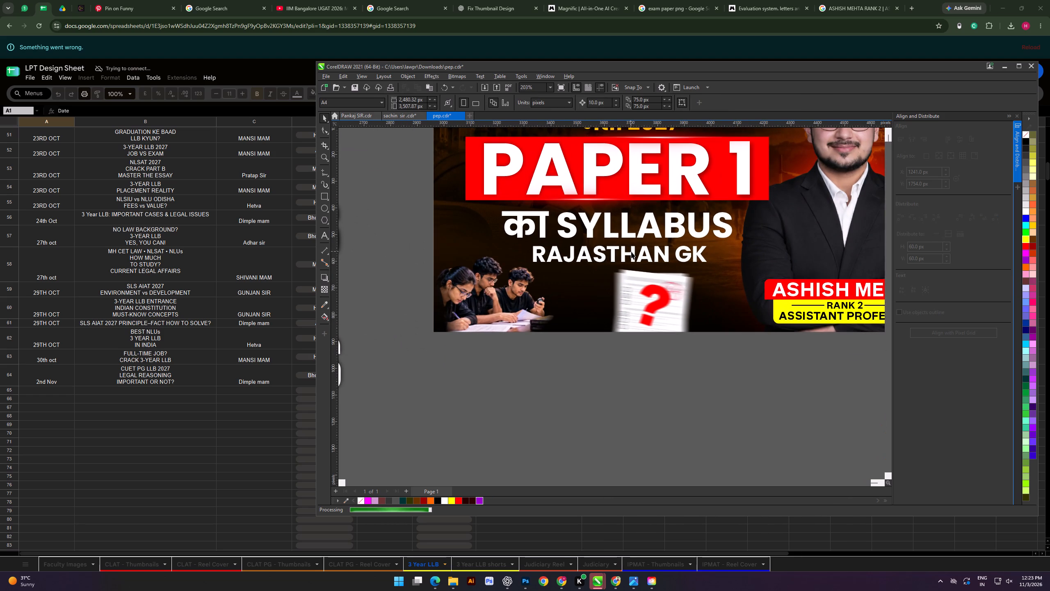
click(631, 252)
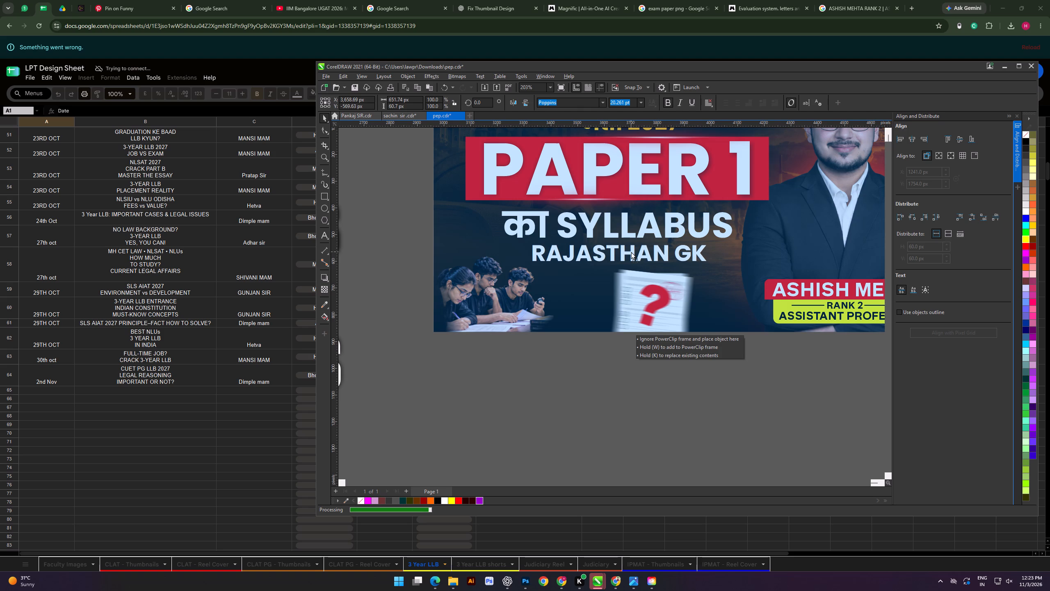
click(607, 396)
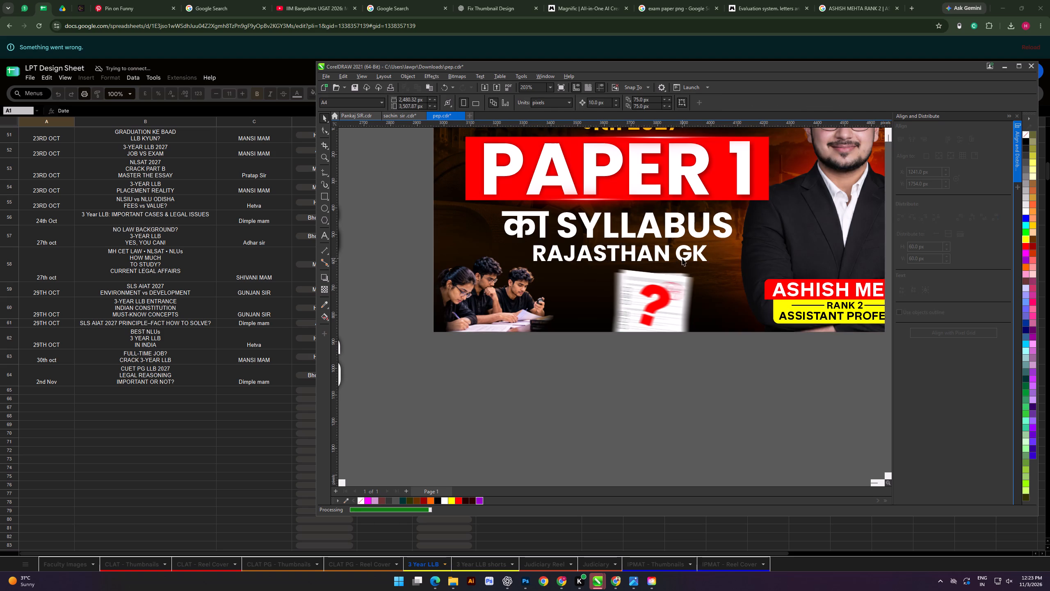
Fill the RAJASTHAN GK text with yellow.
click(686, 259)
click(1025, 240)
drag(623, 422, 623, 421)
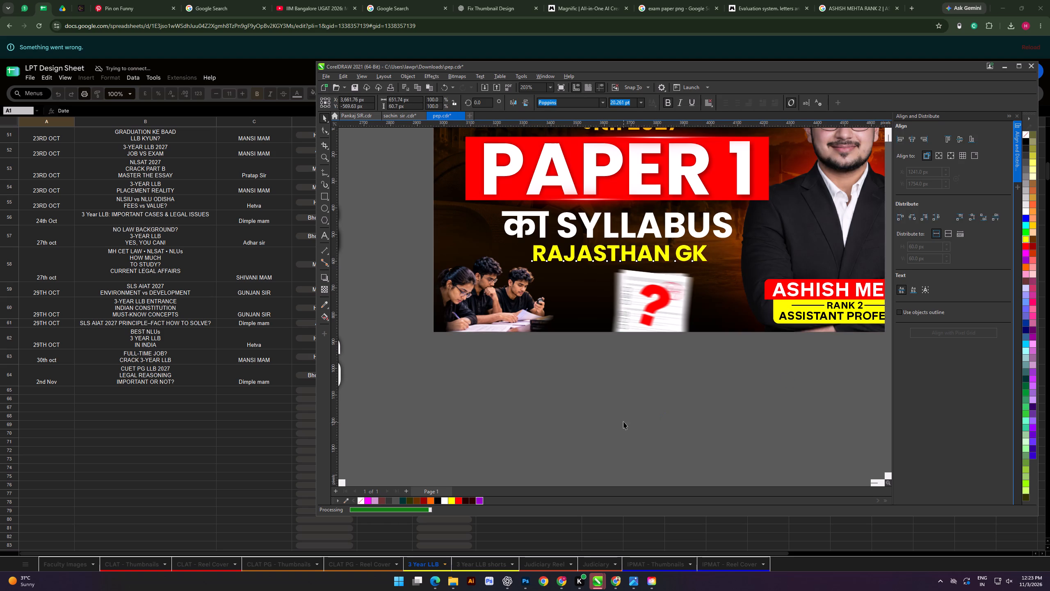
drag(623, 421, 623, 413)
Nudge the RAJASTHAN GK text beneath the का SYLLABUS line to about X 3,658 px, Y -574 px.
scroll(664, 294, down, 1)
click(731, 345)
drag(650, 384, 652, 380)
shift+scroll(662, 258, down, 5)
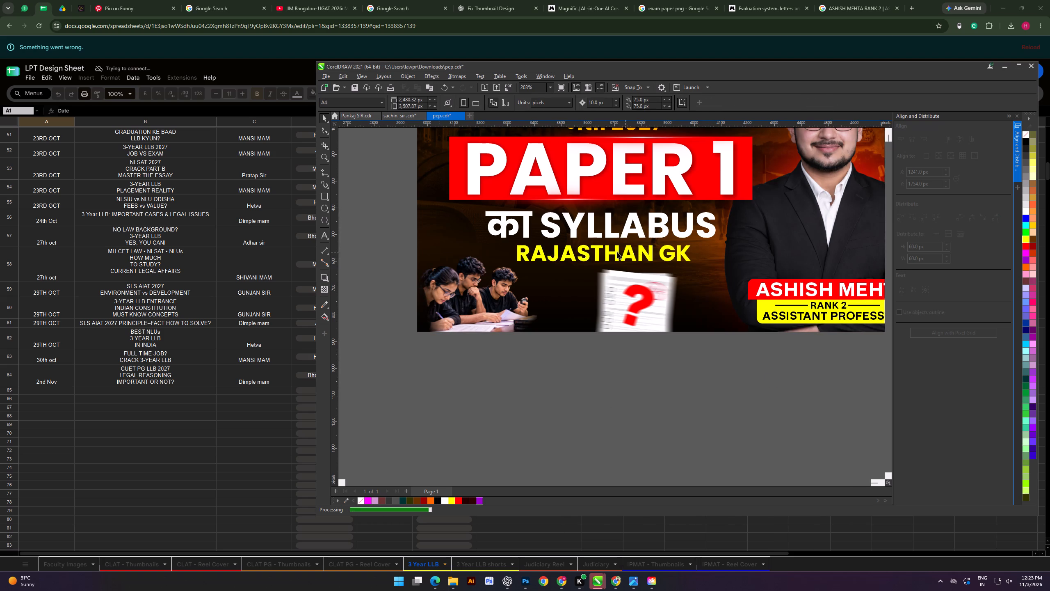
scroll(606, 250, up, 5)
click(611, 258)
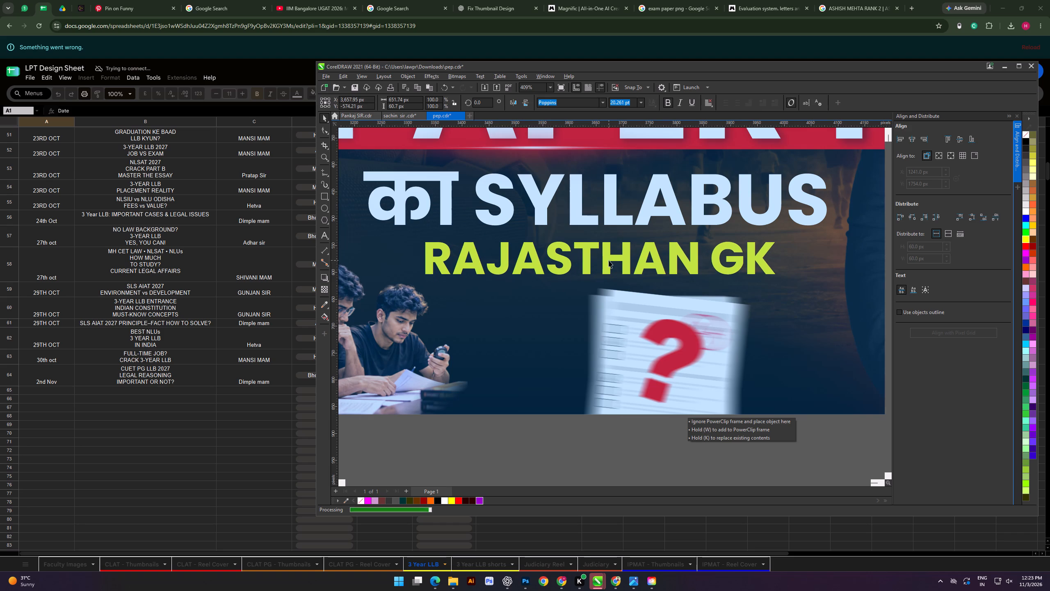
Draw a rectangle about 704 px wide and 76 px tall around the RAJASTHAN GK text.
scroll(609, 260, down, 4)
click(324, 194)
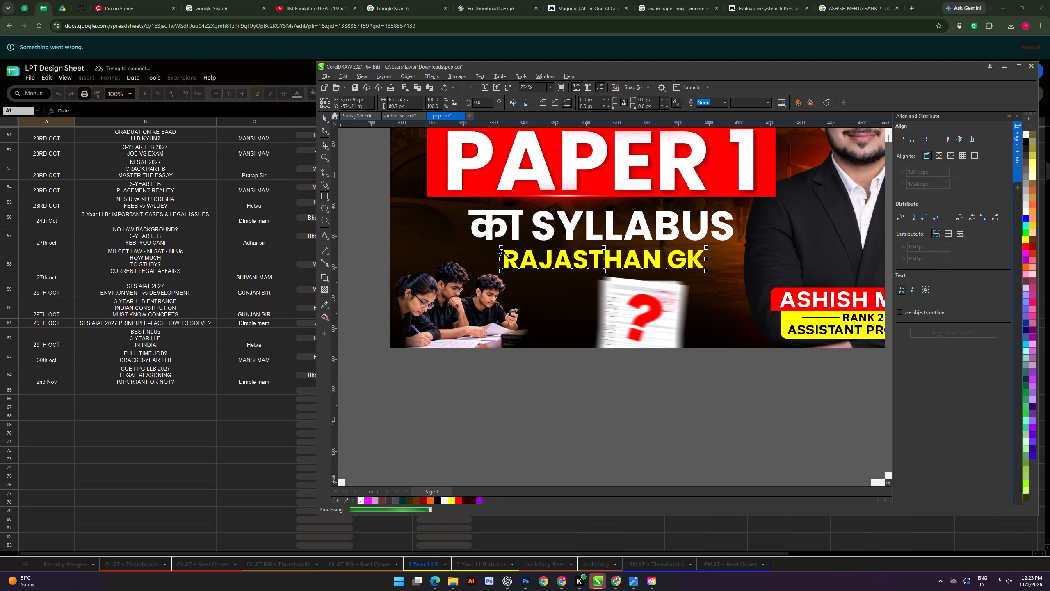
drag(497, 247, 712, 272)
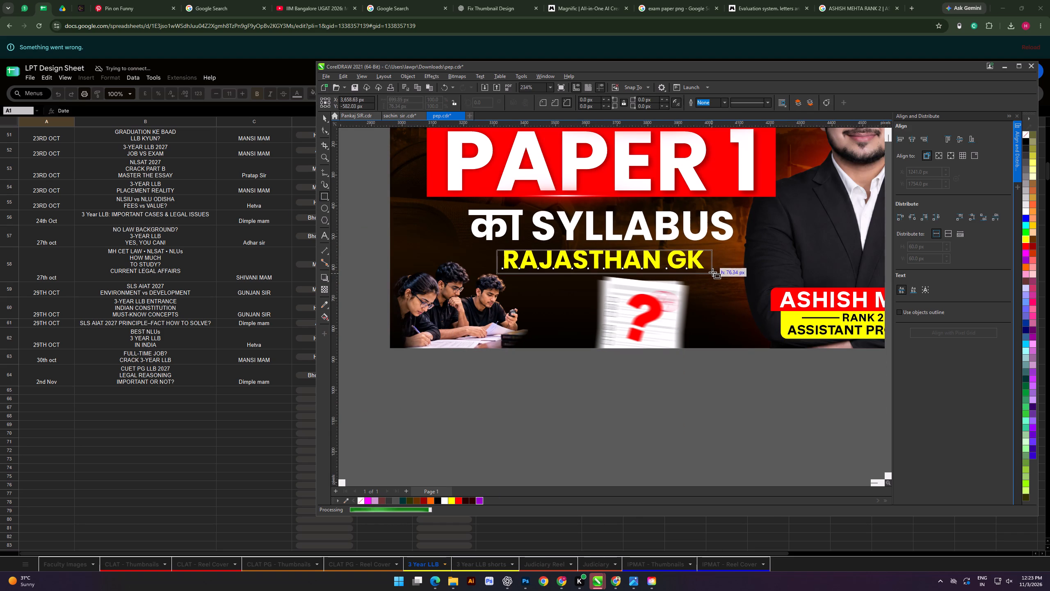
drag(712, 272, 713, 272)
click(321, 113)
Increase the height of the rectangle around RAJASTHAN GK to about 88 px.
drag(495, 429, 499, 421)
scroll(619, 219, up, 5)
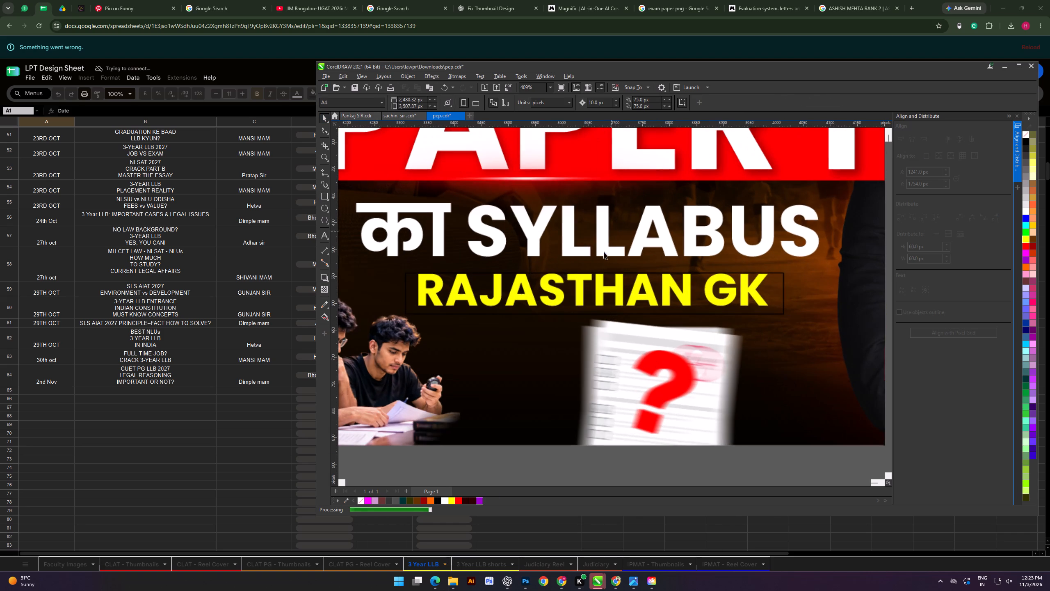
click(615, 309)
scroll(603, 300, up, 4)
drag(589, 251, 585, 240)
scroll(585, 240, down, 6)
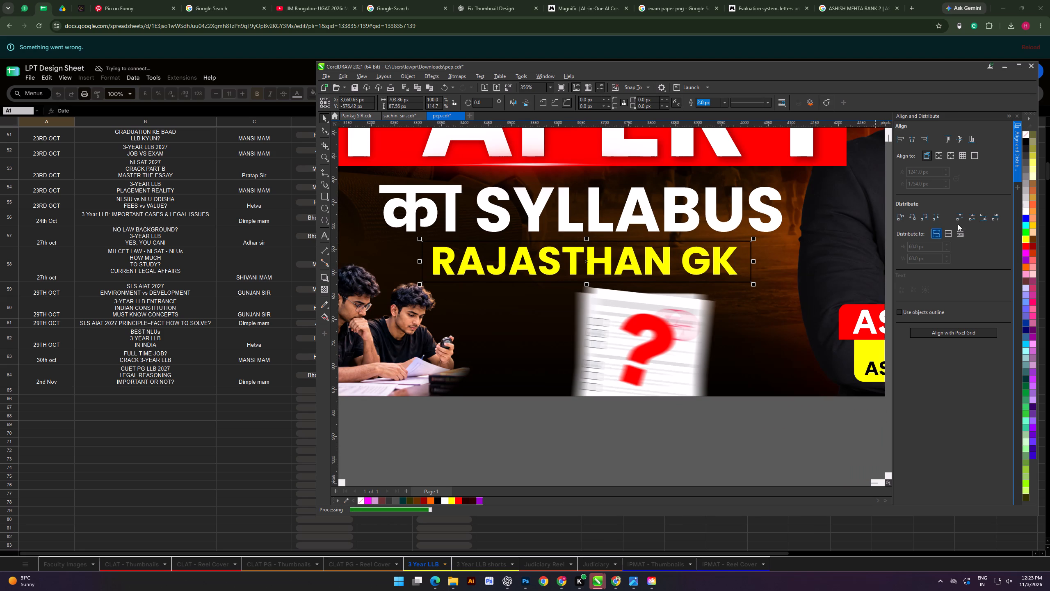
Fill the rectangle around RAJASTHAN GK with yellow.
click(1023, 241)
Resize the yellow rectangle to about 669 px wide and position it over the RAJASTHAN GK text, at about X 3,649 px, Y -574 px.
shift+drag(755, 262, 744, 263)
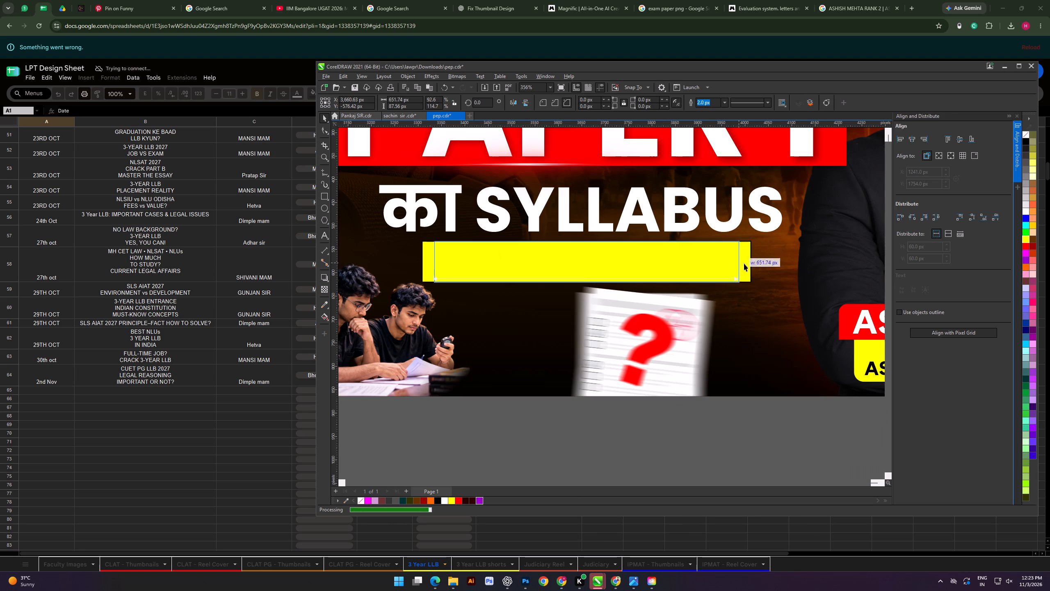
shift+drag(744, 263, 745, 263)
drag(626, 258, 623, 256)
scroll(458, 258, up, 4)
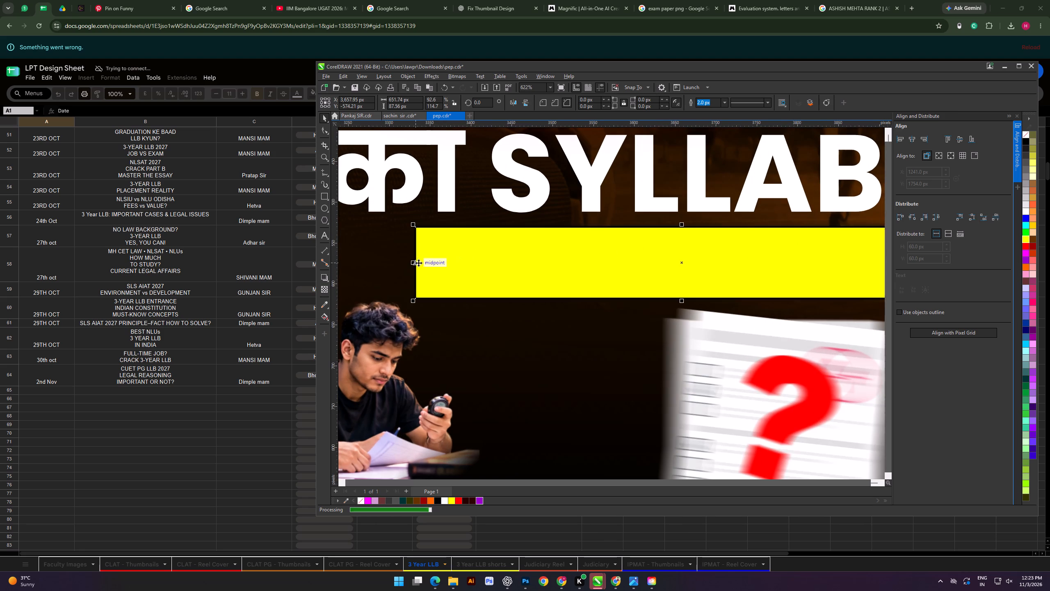
drag(411, 263, 397, 264)
scroll(465, 267, down, 5)
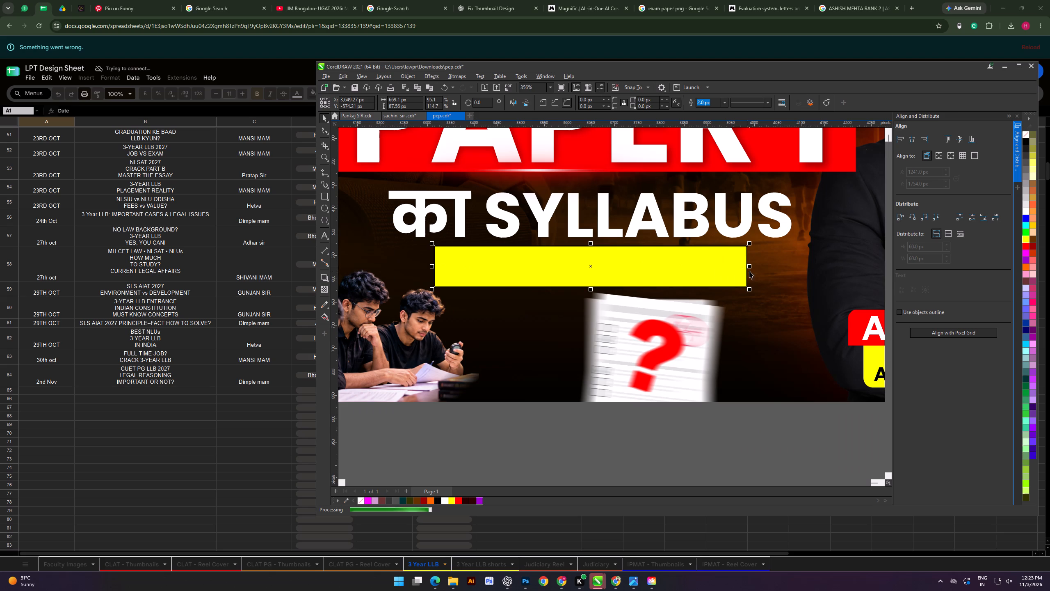
click(751, 268)
Remove the yellow rectangle's outline by setting its outline colour to none.
right_click(1024, 135)
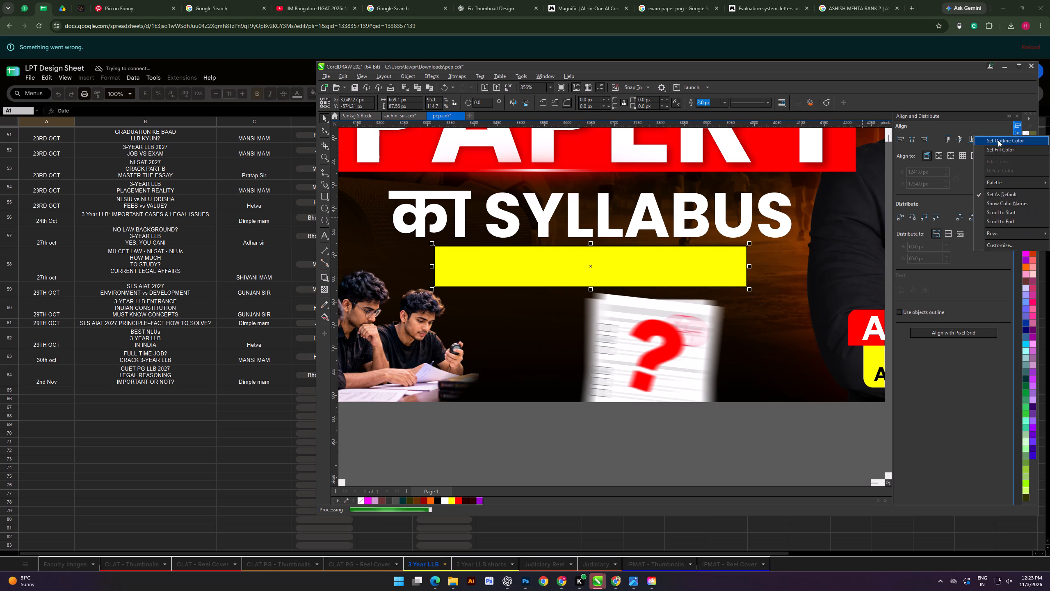
click(998, 140)
click(494, 419)
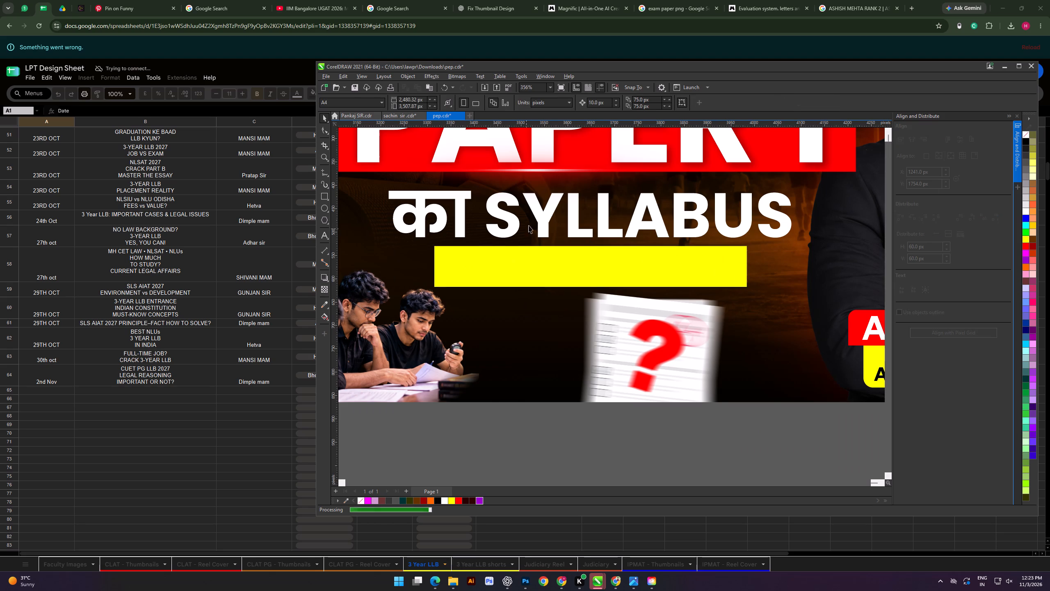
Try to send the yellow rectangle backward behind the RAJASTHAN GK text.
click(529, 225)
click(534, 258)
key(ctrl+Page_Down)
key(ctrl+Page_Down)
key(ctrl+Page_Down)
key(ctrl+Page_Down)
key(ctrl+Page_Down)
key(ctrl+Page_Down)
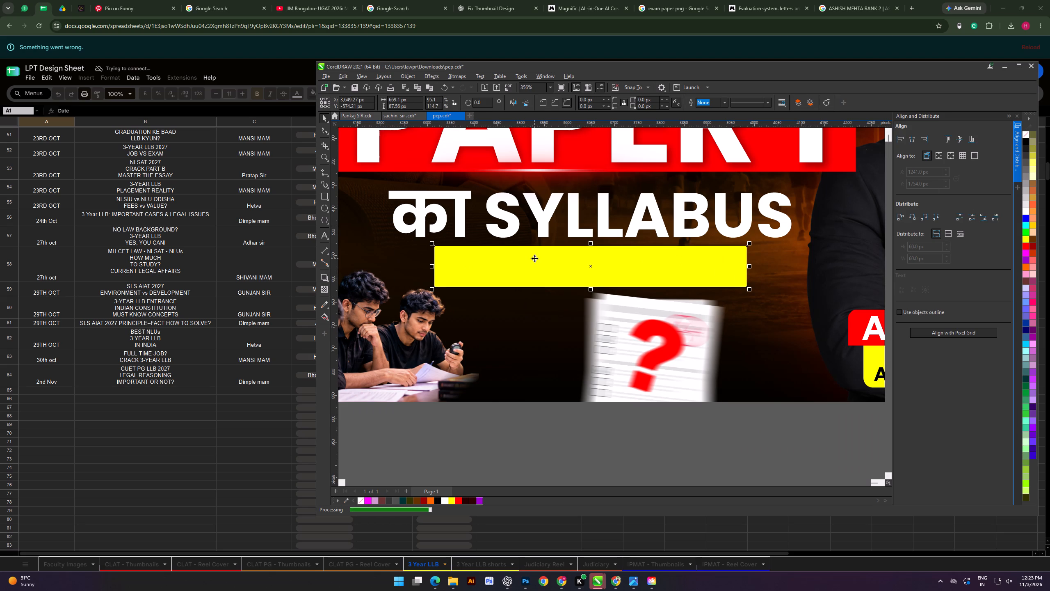
Cut the yellow rectangle that covers the RAJASTHAN GK text to the clipboard.
scroll(534, 259, down, 3)
click(443, 412)
drag(424, 382, 669, 249)
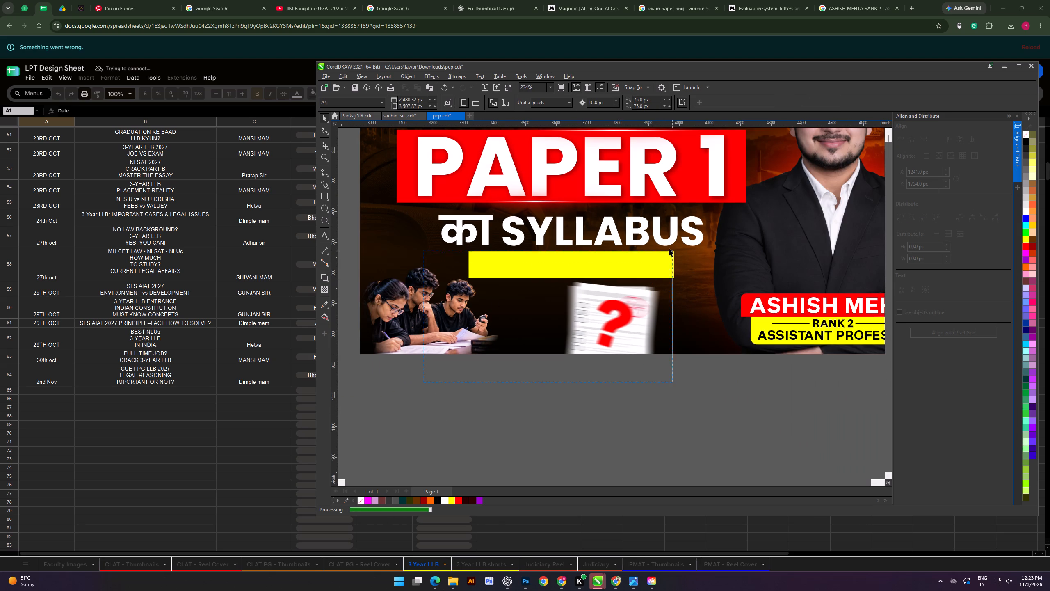
drag(669, 249, 672, 248)
click(654, 271)
click(612, 268)
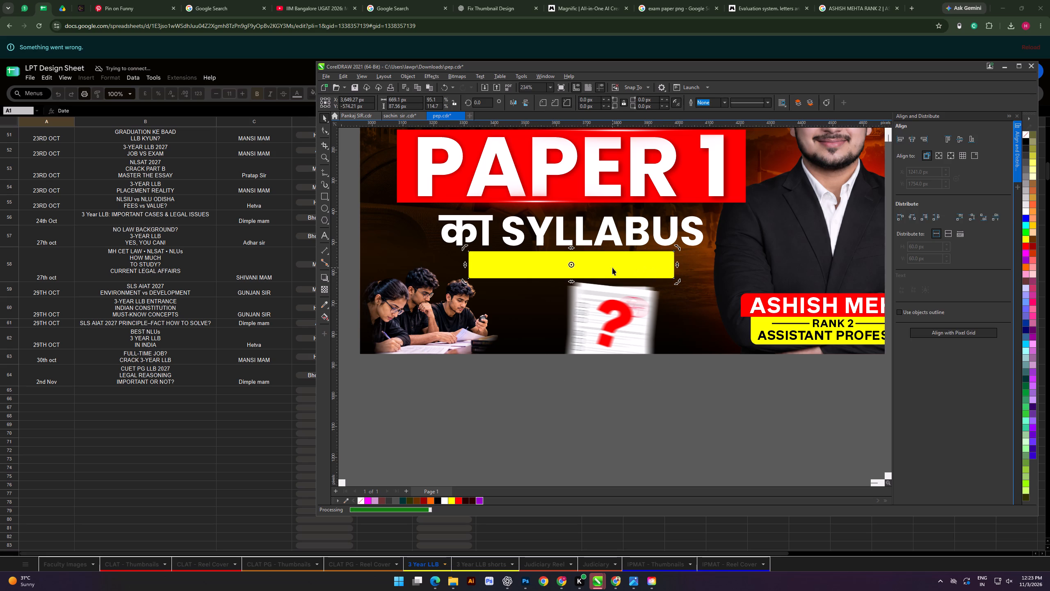
click(594, 267)
click(539, 271)
click(515, 271)
key(ctrl+c)
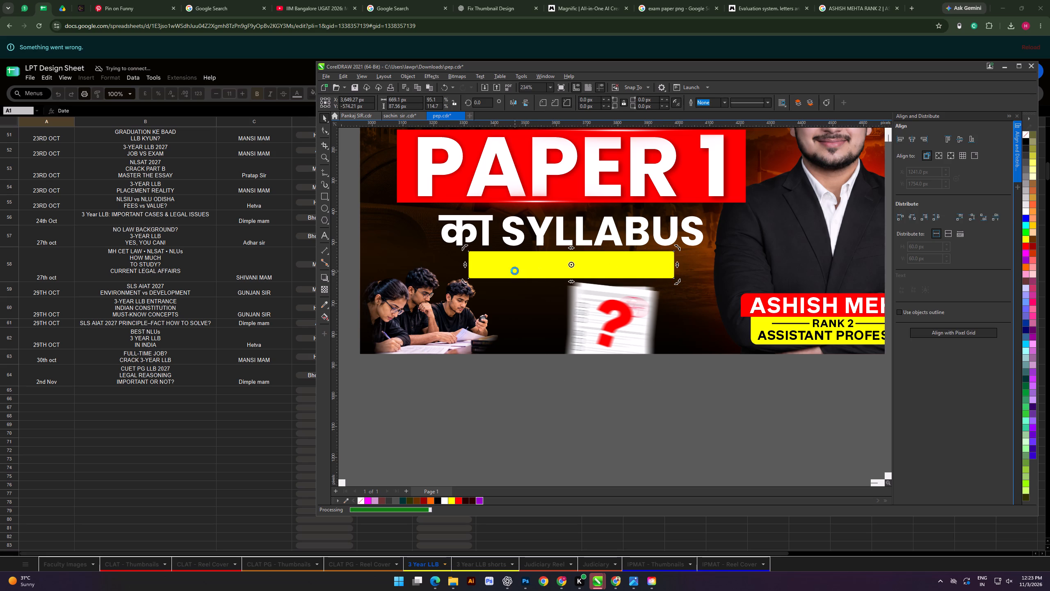
key(ctrl+x)
Fill the RAJASTHAN GK text with black.
click(515, 265)
click(519, 267)
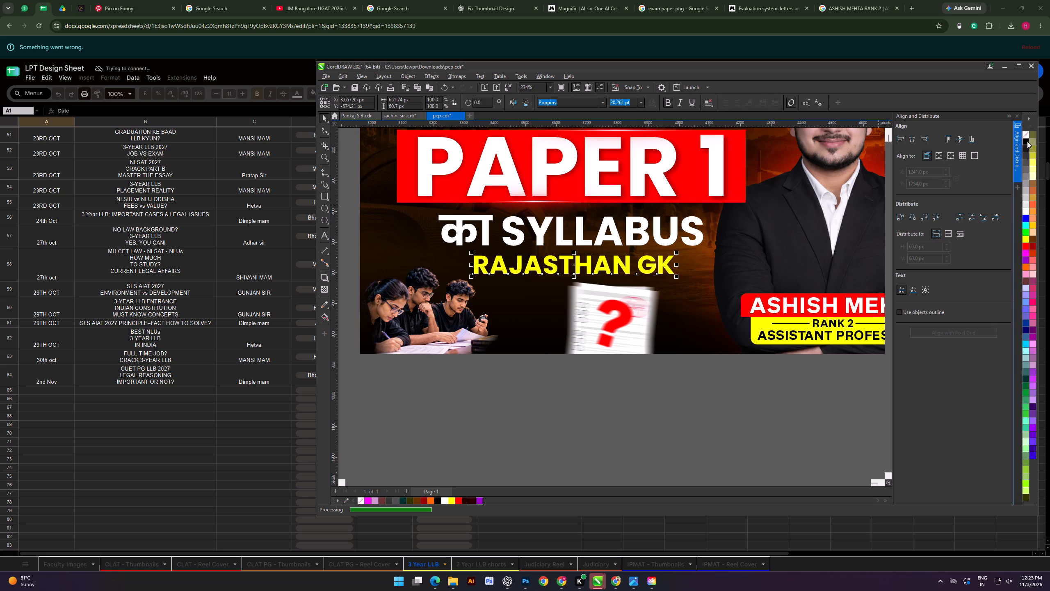
click(1026, 140)
Paste the yellow rectangle back and move it backward in the stacking order until it sits behind the RAJASTHAN GK text.
key(ctrl+v)
key(ctrl+Page_Down)
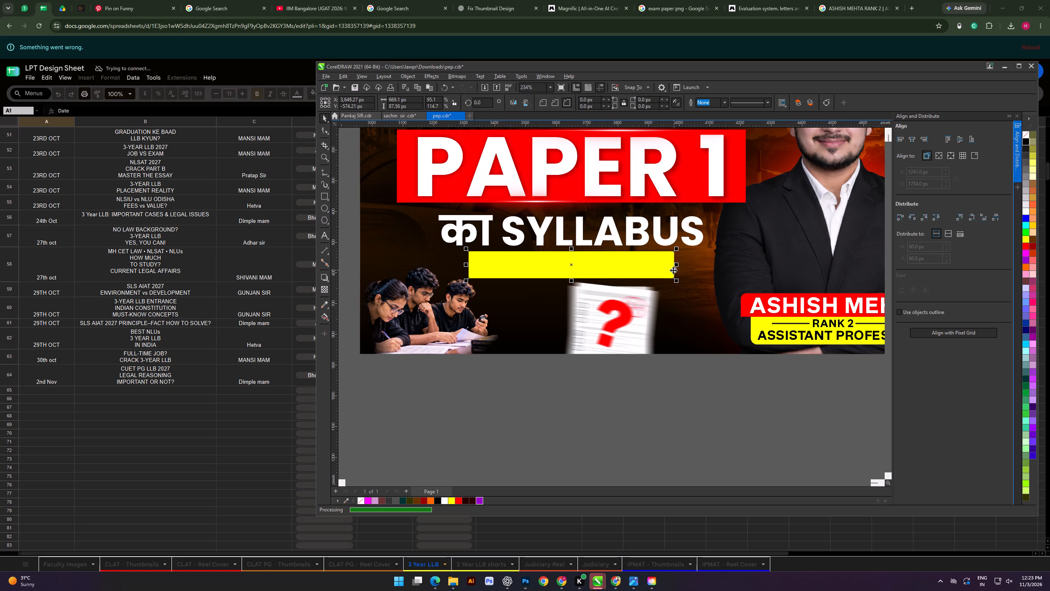
key(ctrl+Page_Down)
key(ctrl+Page_Down)
key(ctrl+Page_Down)
key(ctrl+Page_Down)
key(ctrl+Page_Down)
key(ctrl+Page_Down)
key(ctrl+Page_Down)
key(ctrl+Page_Down)
key(ctrl+Page_Down)
key(ctrl+Page_Down)
key(ctrl+Page_Down)
key(ctrl+Page_Down)
key(ctrl+Page_Down)
key(ctrl+Page_Down)
key(ctrl+Page_Down)
key(ctrl+Page_Down)
key(ctrl+Page_Down)
key(ctrl+Page_Down)
key(ctrl+Page_Down)
key(ctrl+Page_Down)
key(ctrl+Page_Down)
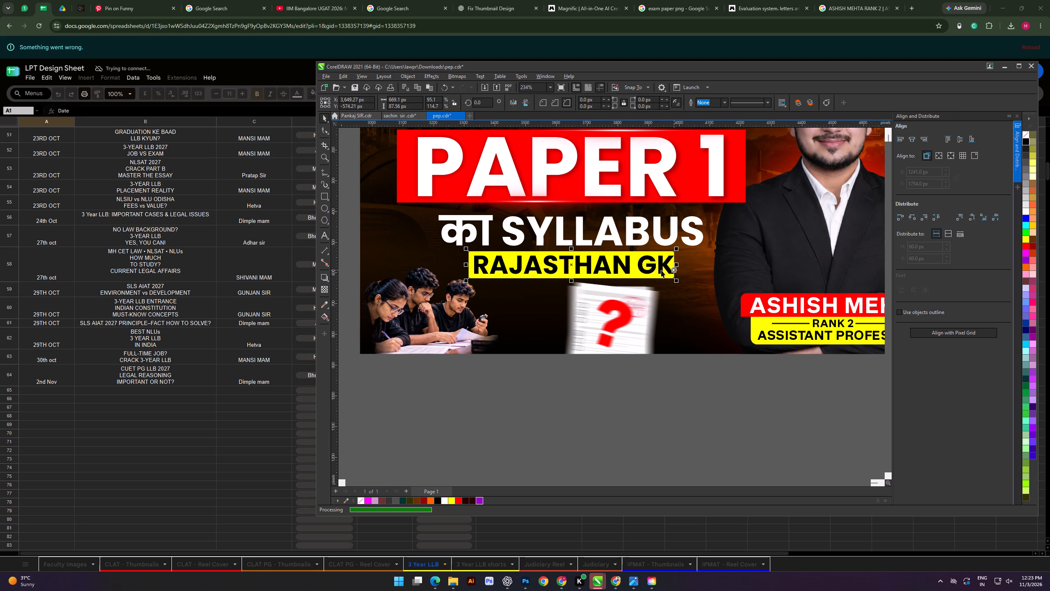
Scale the RAJASTHAN GK text down to about 572 px wide and centre it on the yellow rectangle.
click(603, 365)
scroll(621, 264, up, 1)
click(656, 272)
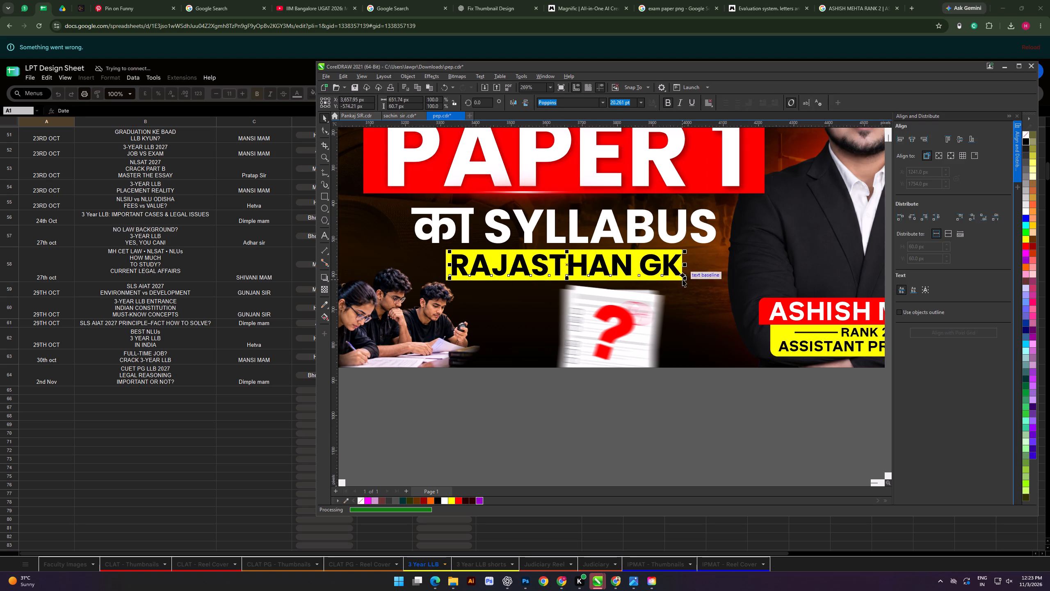
shift+drag(683, 279, 673, 281)
click(597, 438)
scroll(662, 253, up, 2)
click(669, 268)
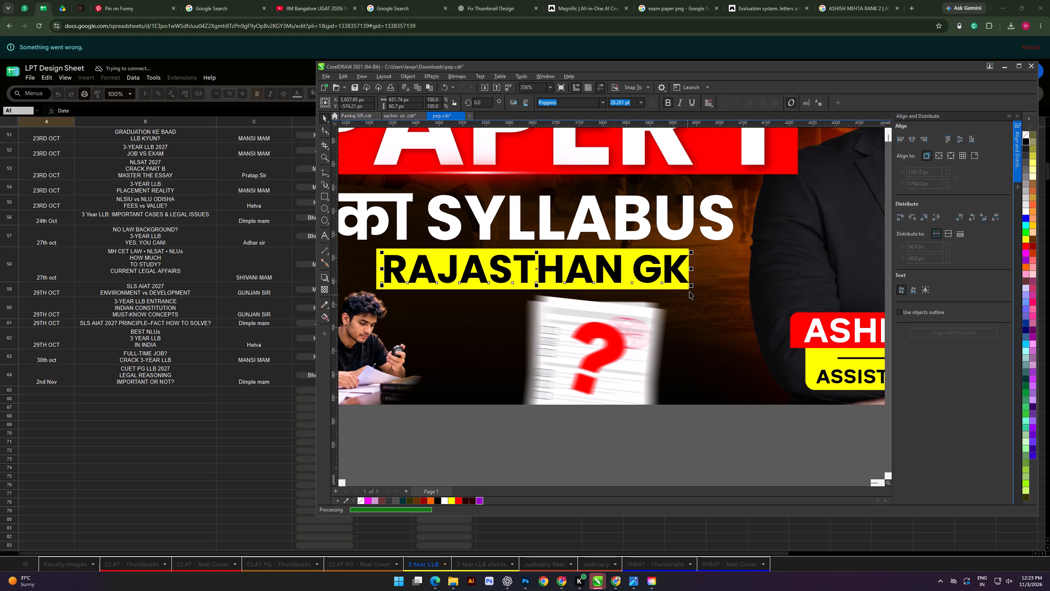
shift+drag(691, 286, 675, 290)
click(653, 273)
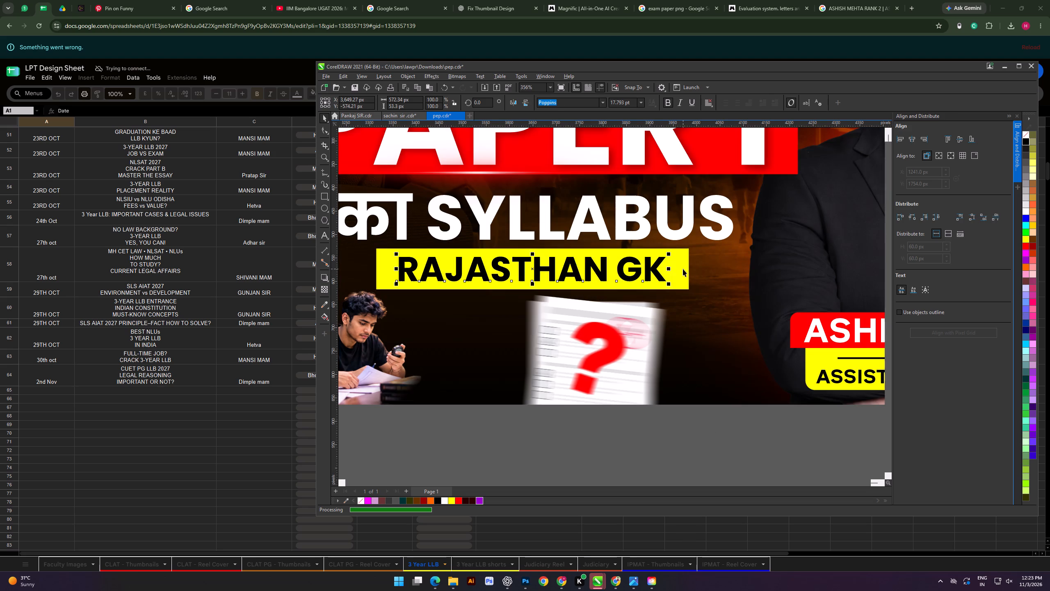
Turn the yellow rectangle into a pill with round corners of about 43.78 px radius.
click(683, 269)
click(324, 141)
click(324, 135)
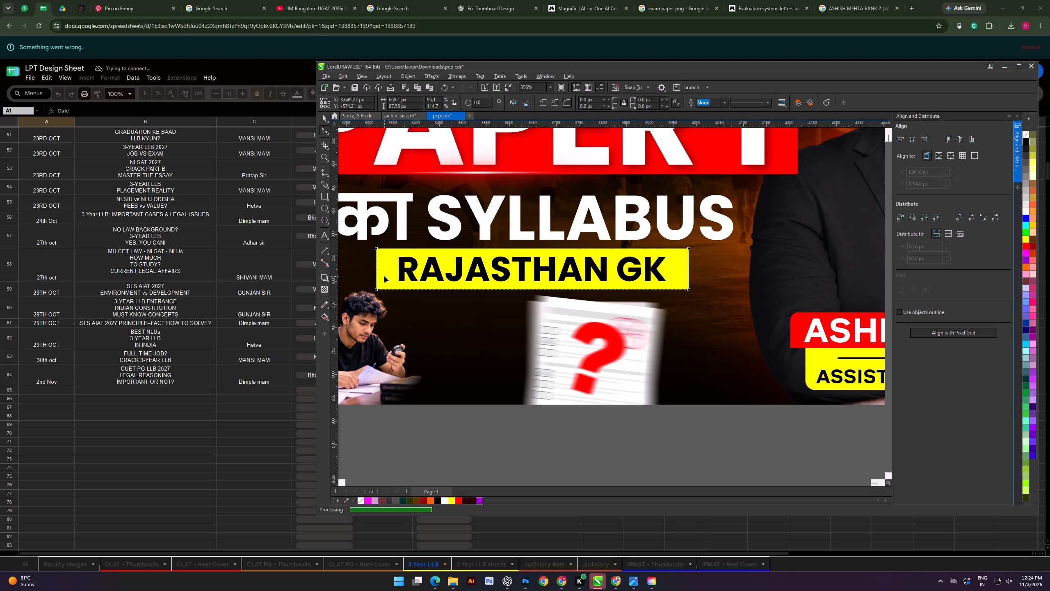
drag(376, 248, 392, 253)
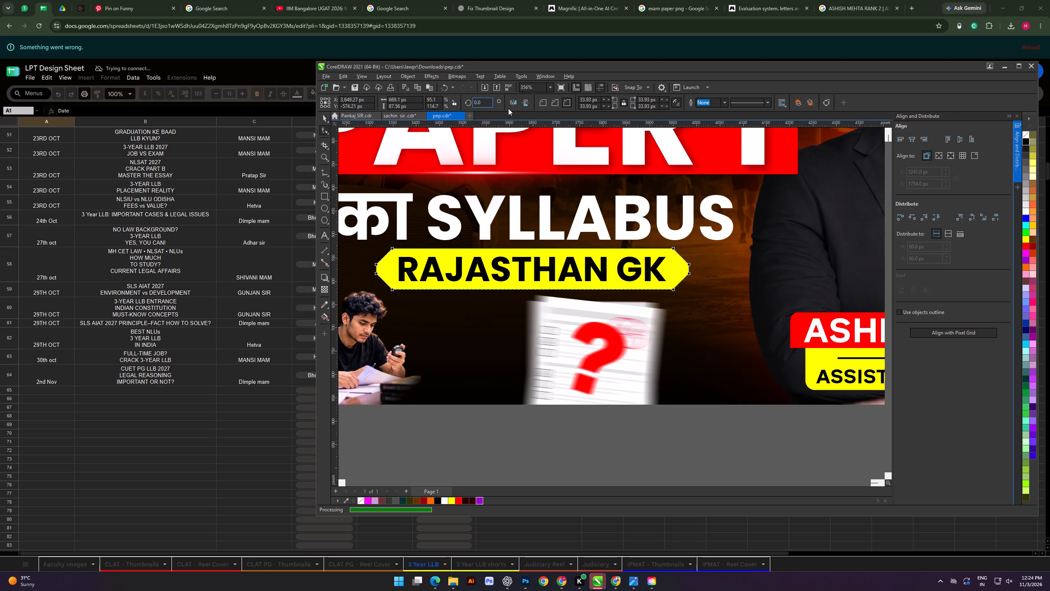
click(543, 104)
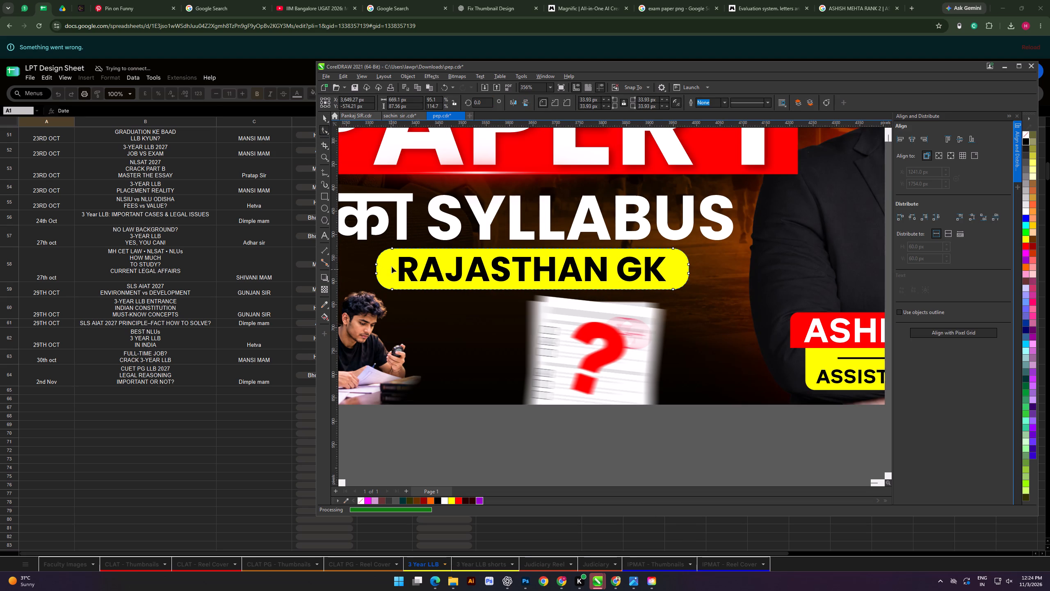
drag(394, 248, 430, 254)
click(327, 118)
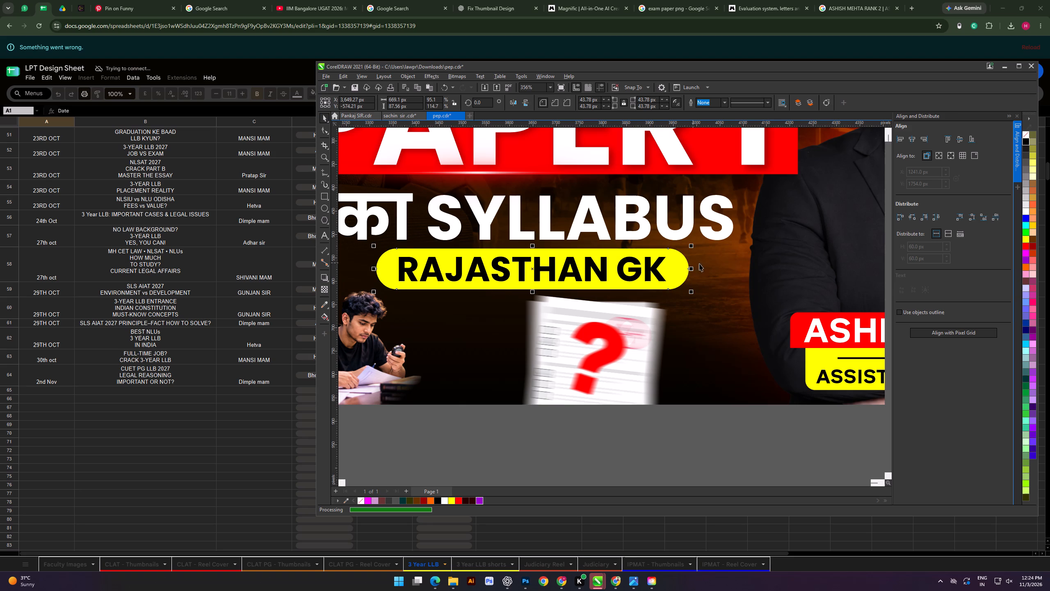
Narrow the yellow pill behind RAJASTHAN GK to about 661 px wide.
shift+click(692, 268)
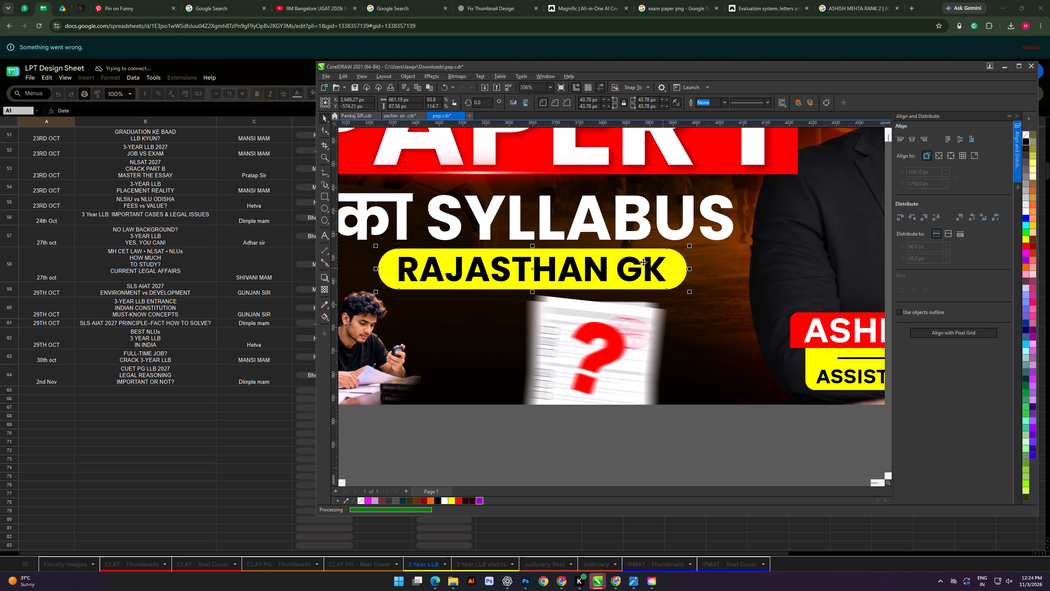
Select the RAJASTHAN GK text together with its yellow pill and group them.
scroll(625, 254, down, 6)
drag(555, 367, 561, 360)
click(593, 298)
drag(588, 350, 588, 346)
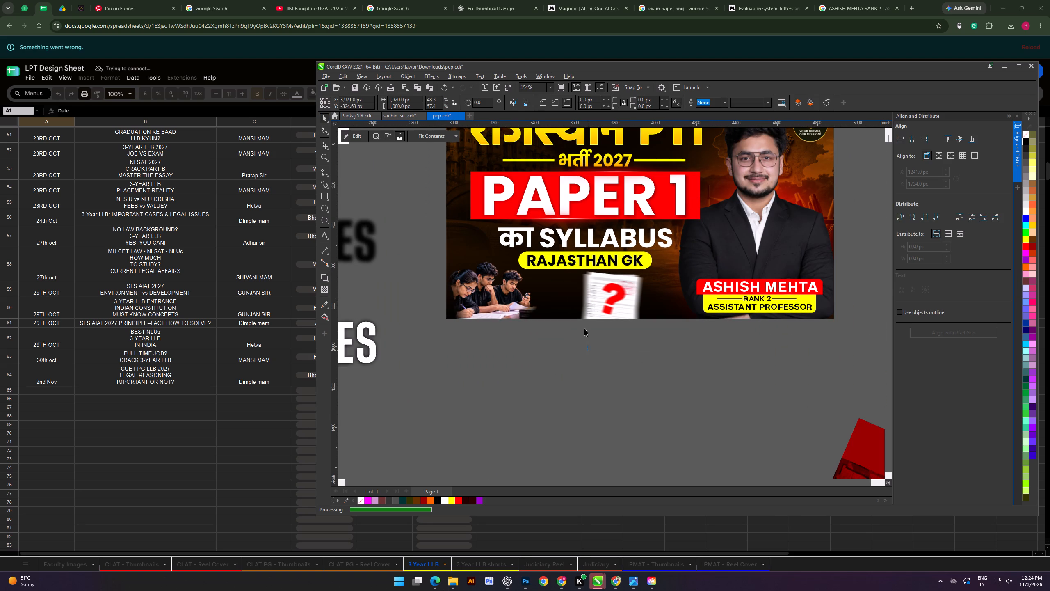
alt+scroll(578, 293, up, 4)
drag(601, 440, 609, 407)
drag(477, 431, 687, 263)
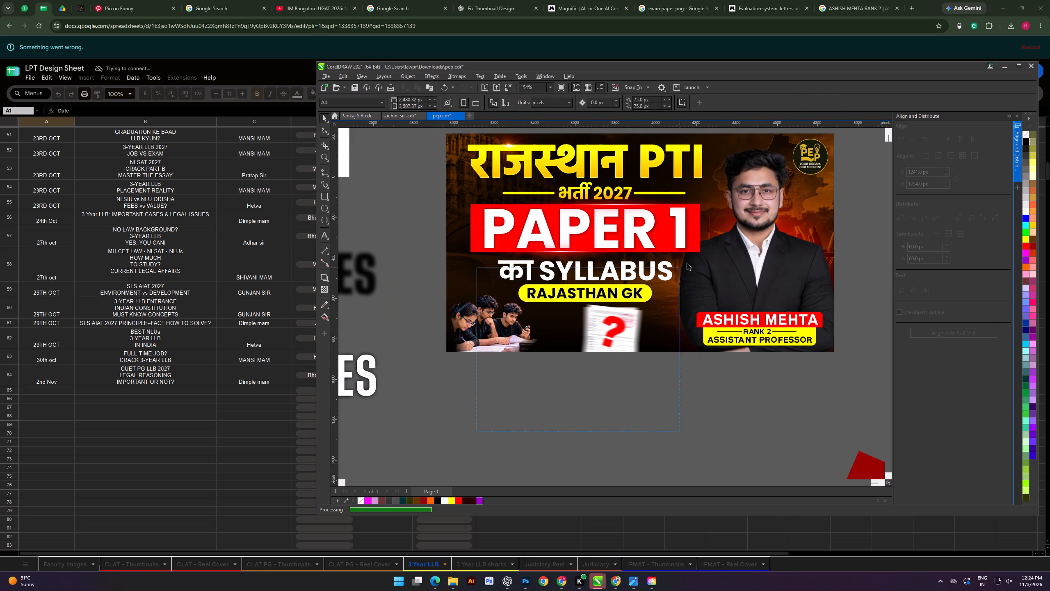
drag(687, 263, 721, 225)
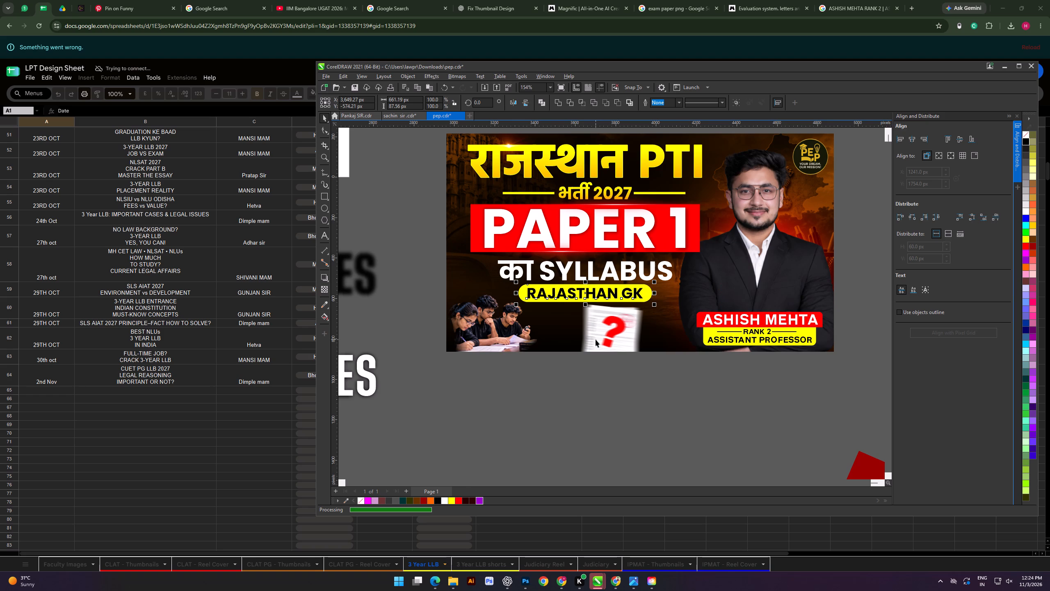
click(519, 404)
drag(492, 387, 684, 282)
key(ctrl+g)
Place the RAJASTHAN GK group inside the Paper 1 PowerClip and open the PowerClip's contents for editing.
key(d)
triple_click(644, 311)
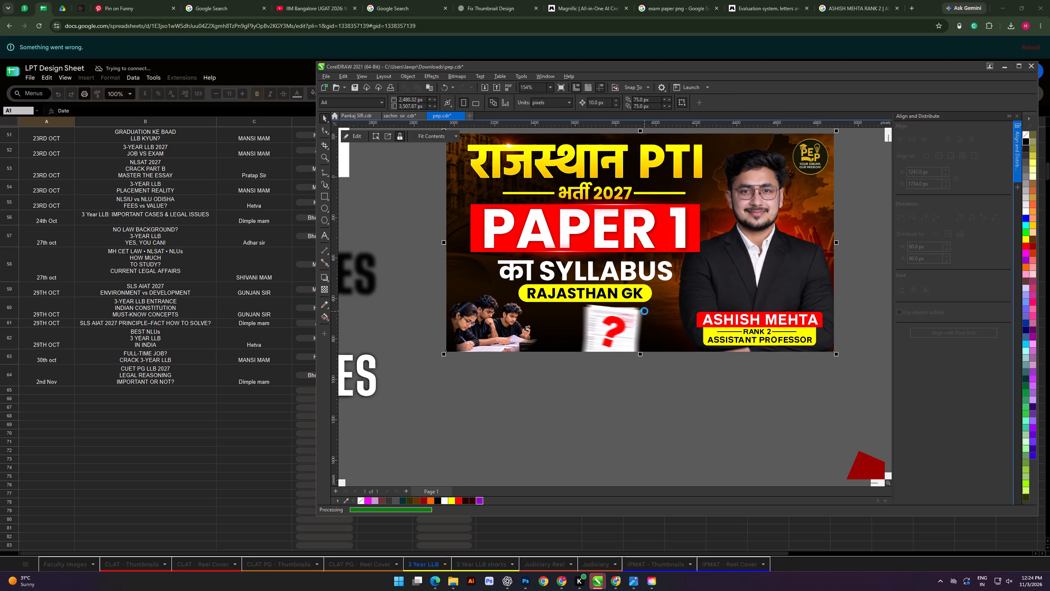
Centre the का SYLLABUS text and the RAJASTHAN GK group on each other horizontally.
scroll(570, 315, down, 1)
click(496, 466)
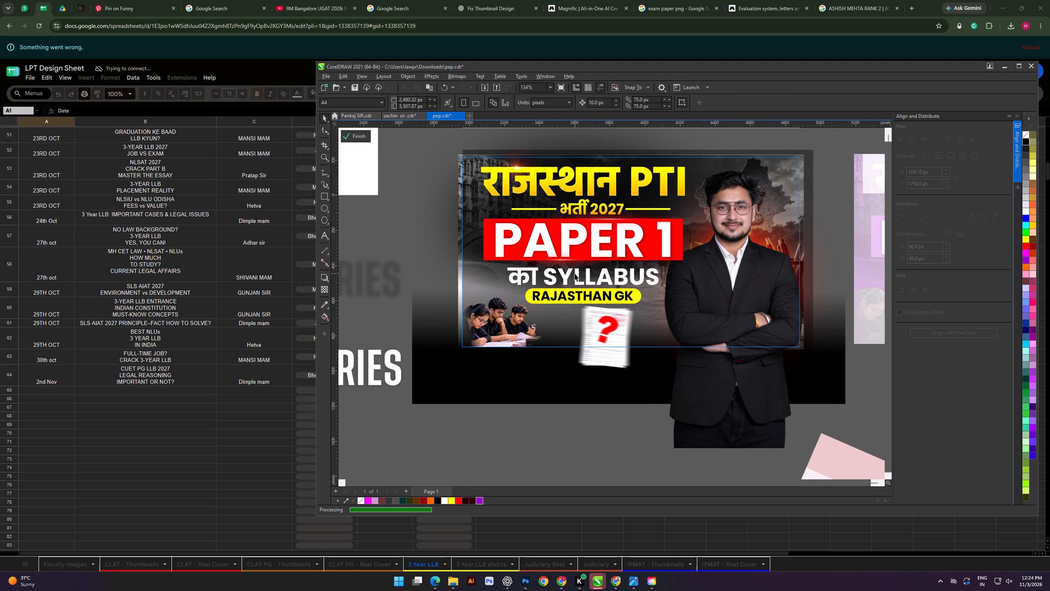
click(576, 274)
scroll(584, 283, up, 4)
click(582, 283)
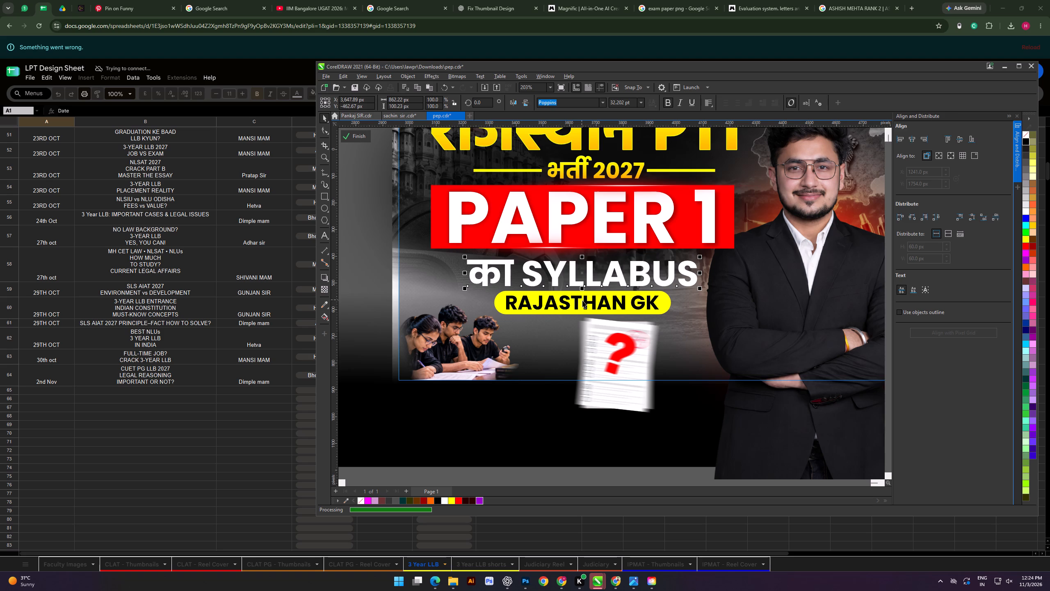
shift+click(586, 301)
click(913, 139)
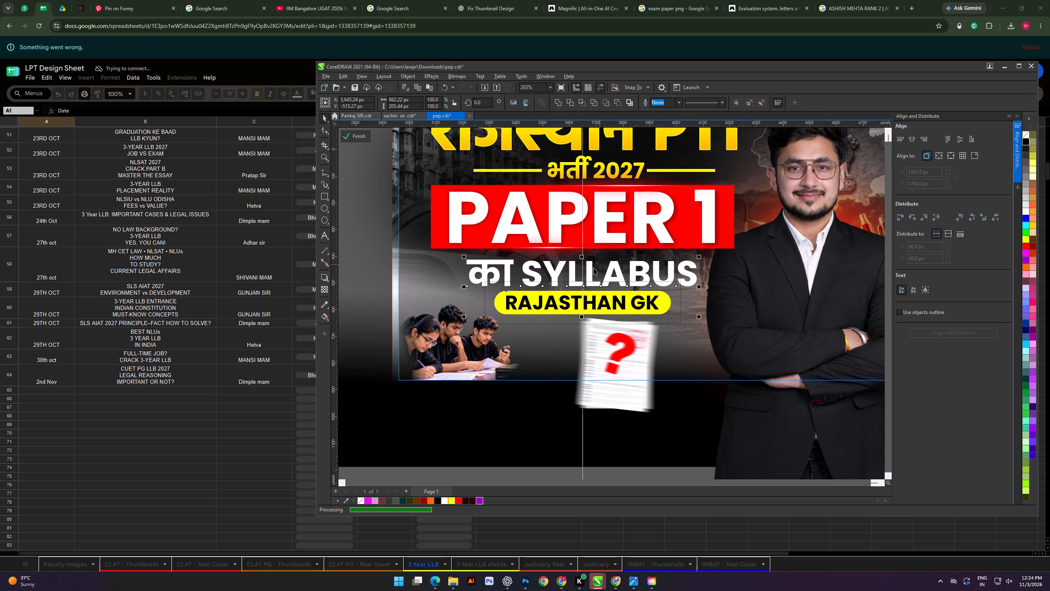
click(657, 339)
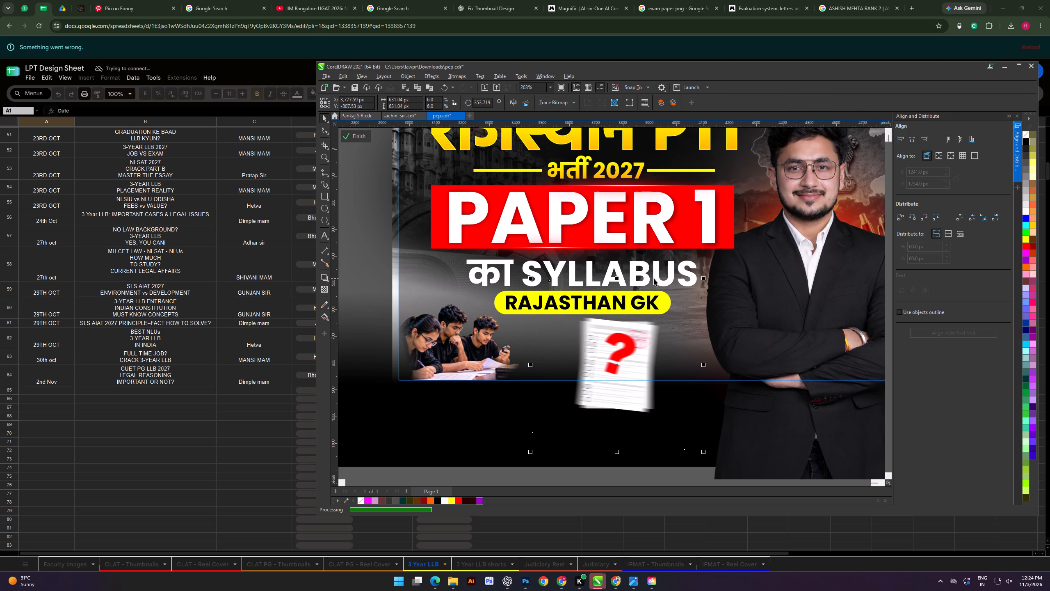
Enlarge the का SYLLABUS text to about 919 px wide and 107 px high, above the RAJASTHAN GK pill.
click(654, 277)
click(696, 279)
shift+drag(701, 289, 709, 291)
click(607, 307)
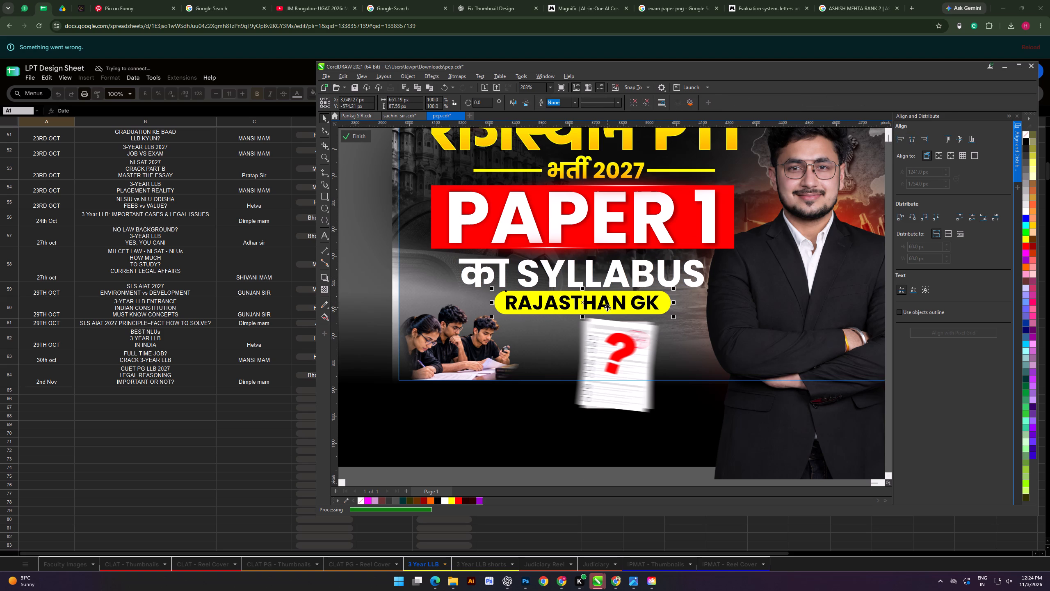
key(Down)
key(Up)
Fine-tune the का SYLLABUS text's position between the PAPER 1 banner and the yellow pill, and bring it to the front.
scroll(536, 266, up, 5)
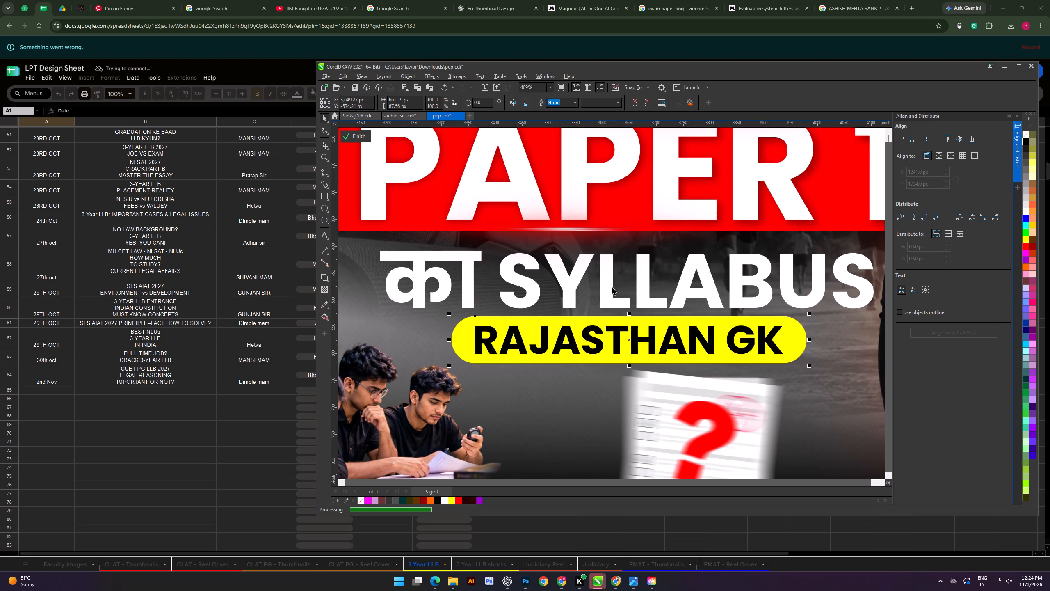
click(607, 279)
click(606, 293)
drag(606, 290, 606, 286)
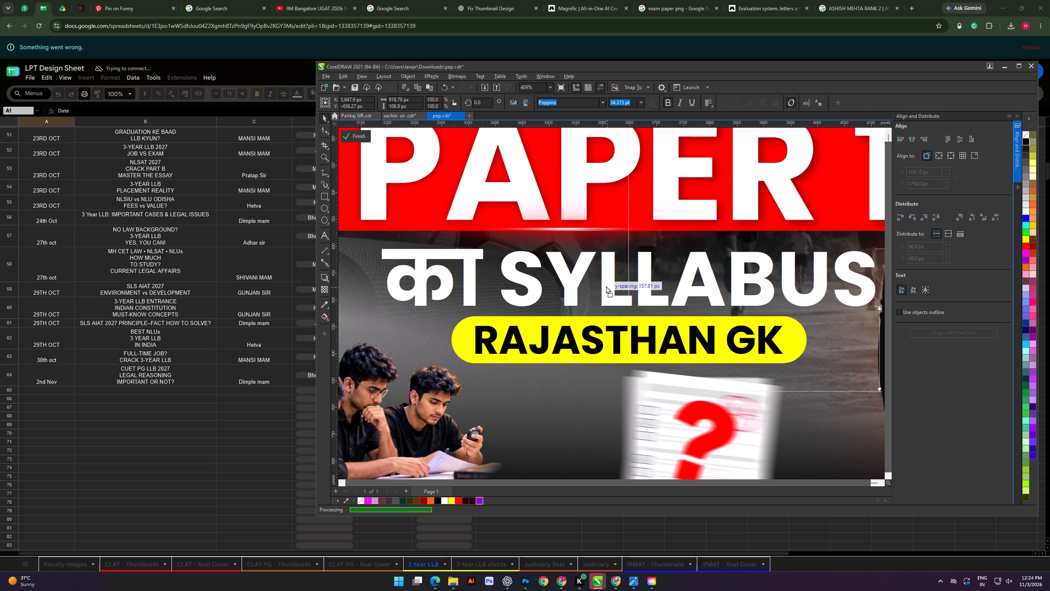
drag(606, 286, 603, 286)
scroll(603, 286, down, 10)
key(shift+Page_Up)
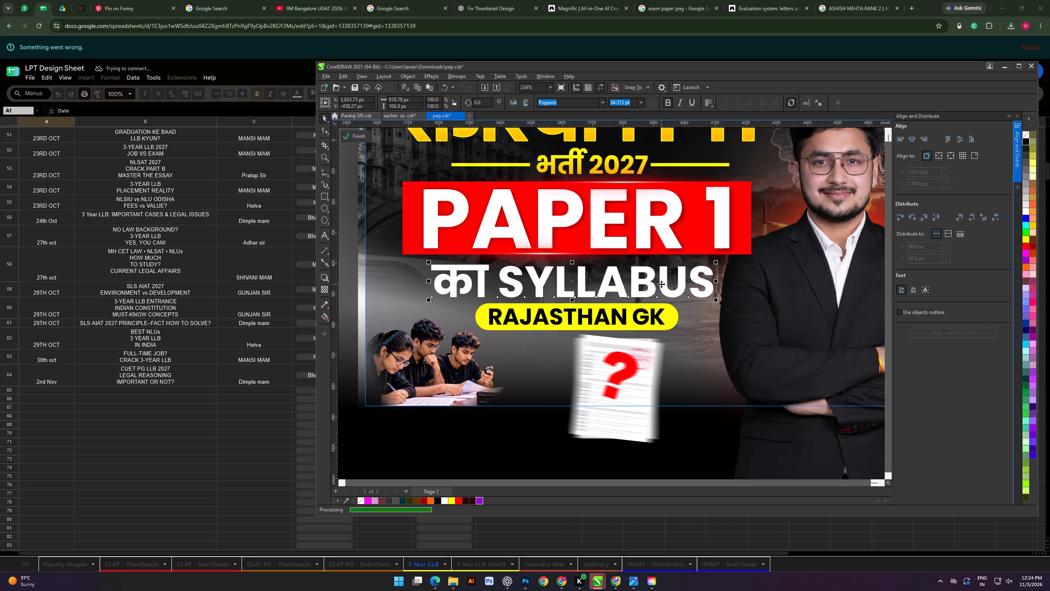
scroll(620, 293, up, 5)
click(623, 290)
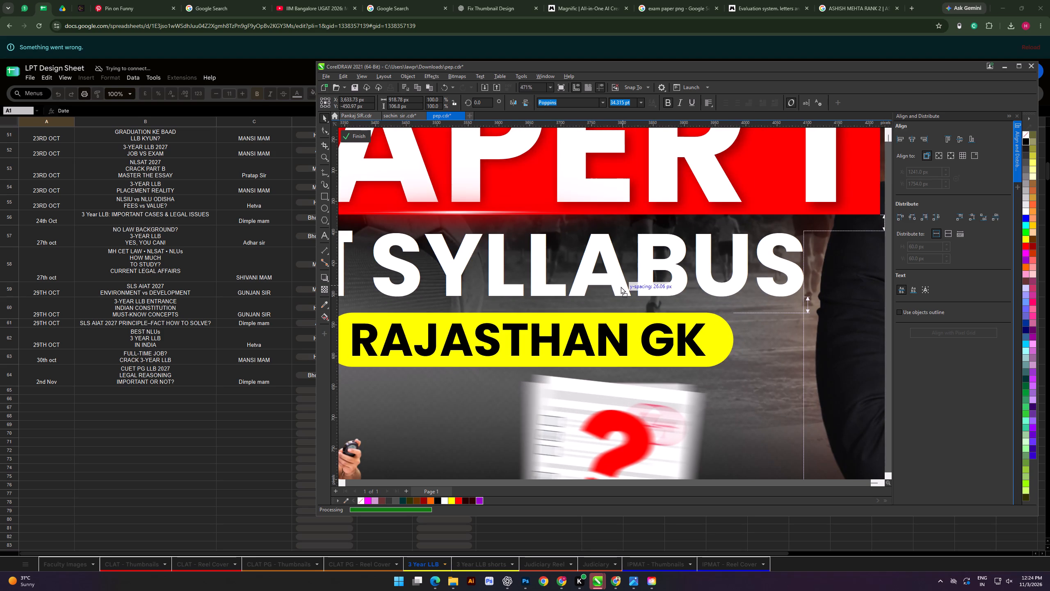
scroll(621, 286, down, 5)
scroll(560, 287, up, 4)
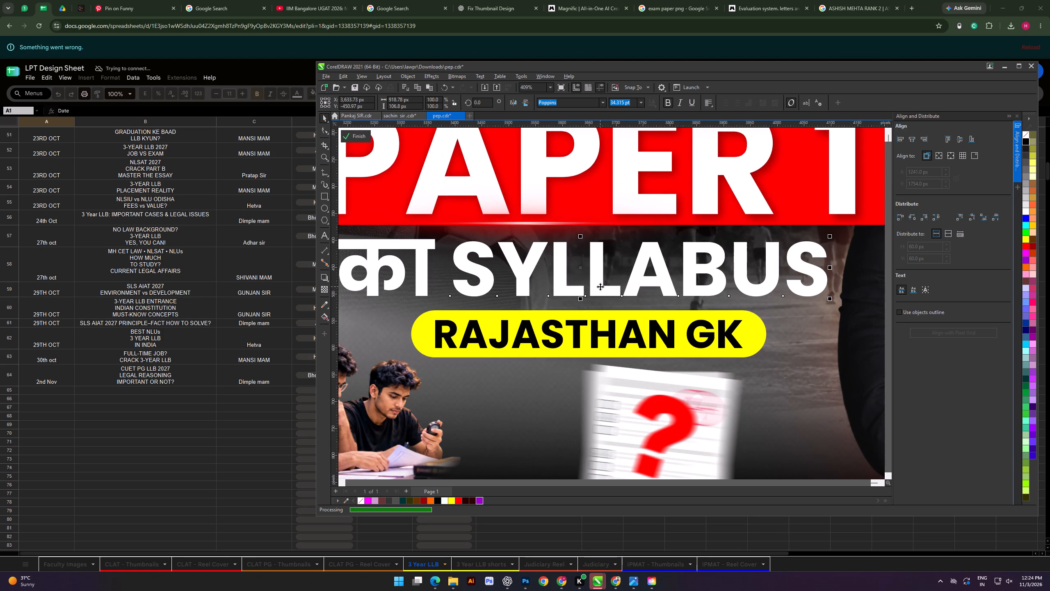
click(600, 286)
Apply a drop shadow to the का SYLLABUS text and finish editing the Paper 1 PowerClip.
click(319, 277)
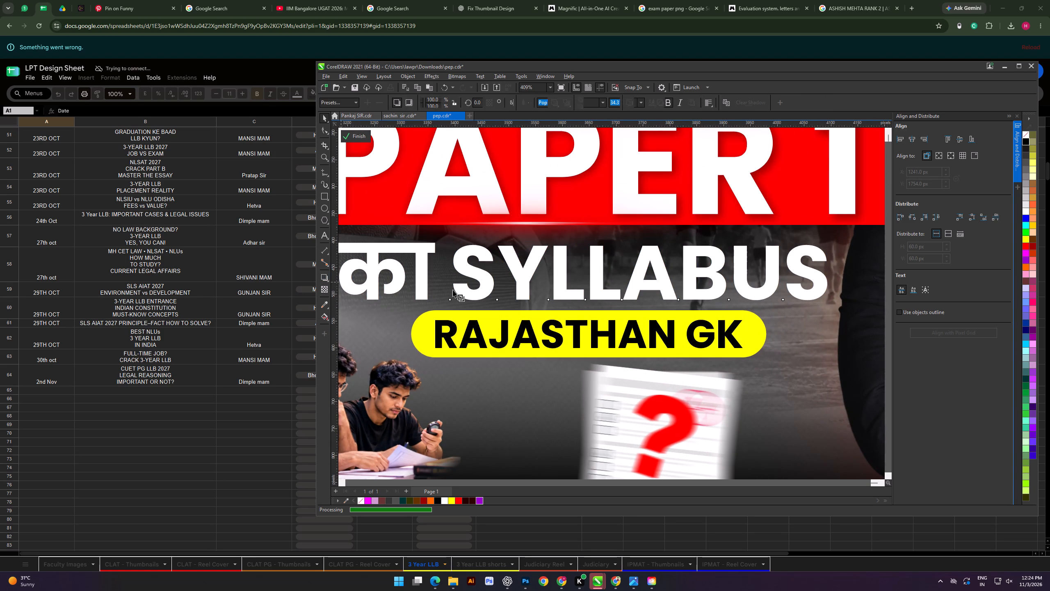
scroll(471, 288, down, 4)
drag(415, 278, 673, 282)
click(344, 137)
Examine the Paper 1 thumbnail as a whole beside the neighbouring thumbnails.
scroll(541, 270, down, 10)
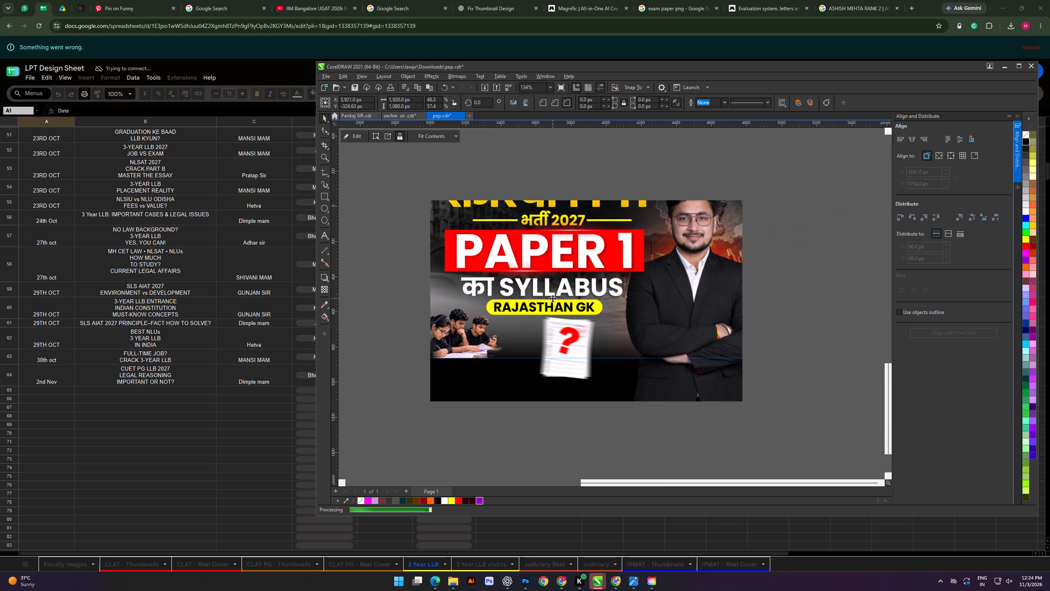
drag(484, 428, 486, 424)
scroll(559, 325, down, 2)
shift+scroll(557, 322, up, 3)
drag(550, 399, 552, 393)
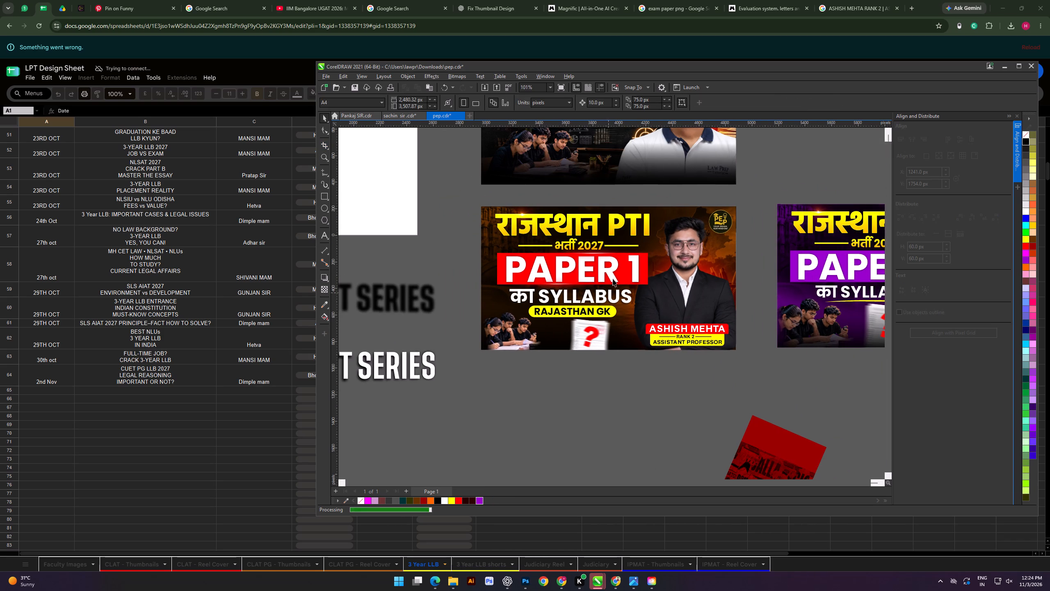
alt+scroll(623, 345, down, 4)
scroll(567, 354, up, 2)
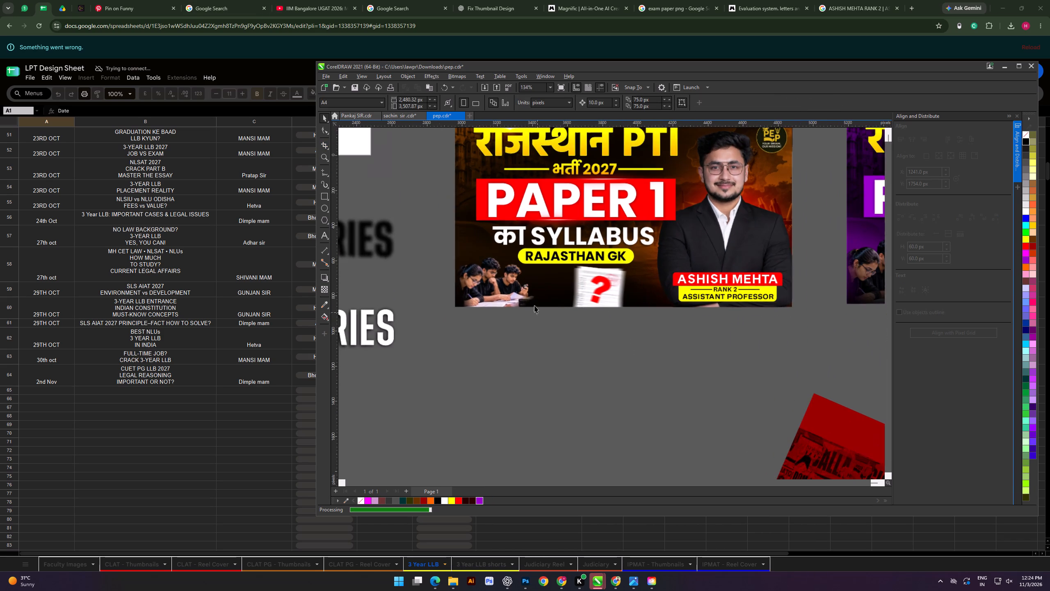
scroll(584, 307, up, 1)
Reopen the Paper 1 PowerClip's contents and group the red question mark with its paper sheet.
double_click(596, 280)
scroll(596, 280, down, 1)
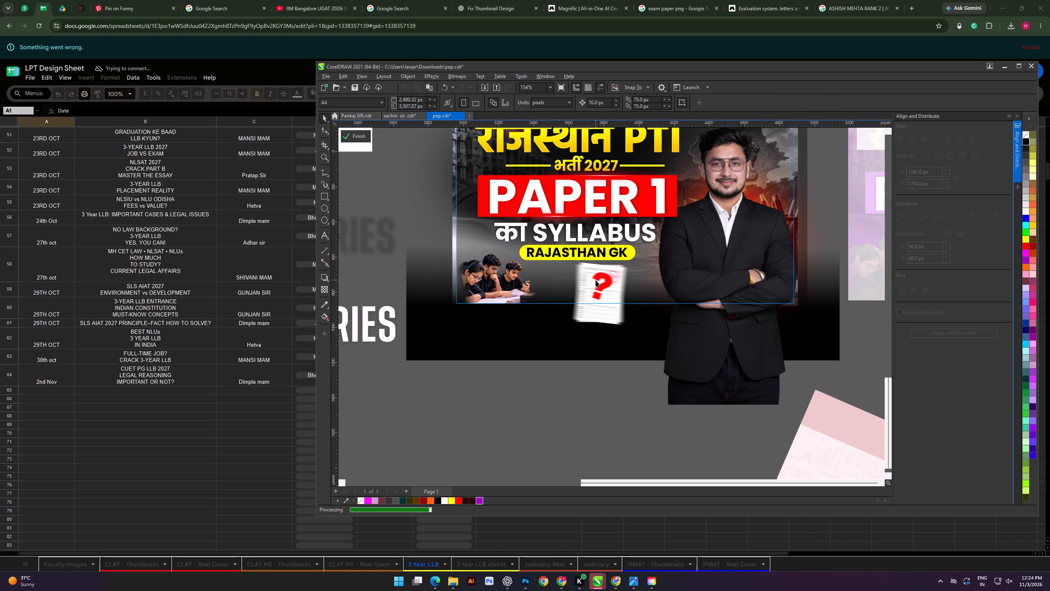
alt+scroll(596, 280, down, 3)
click(596, 279)
drag(601, 276, 587, 280)
key(ctrl+z)
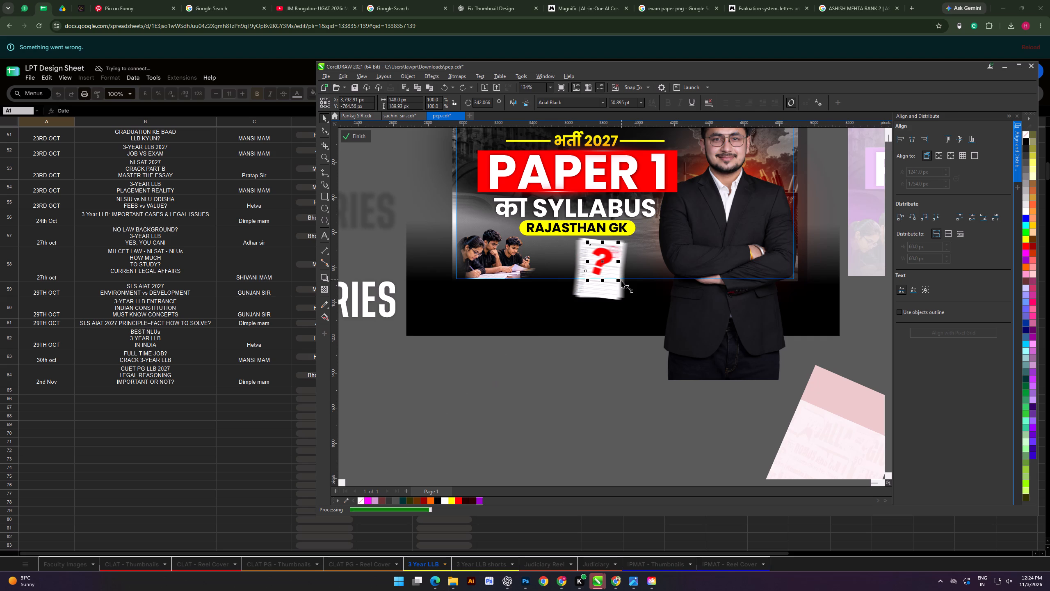
shift+click(623, 286)
key(ctrl+g)
Move the question-mark paper group slightly towards the students and rotate it clockwise so the sheet sits at about 347.2°.
drag(615, 282, 604, 287)
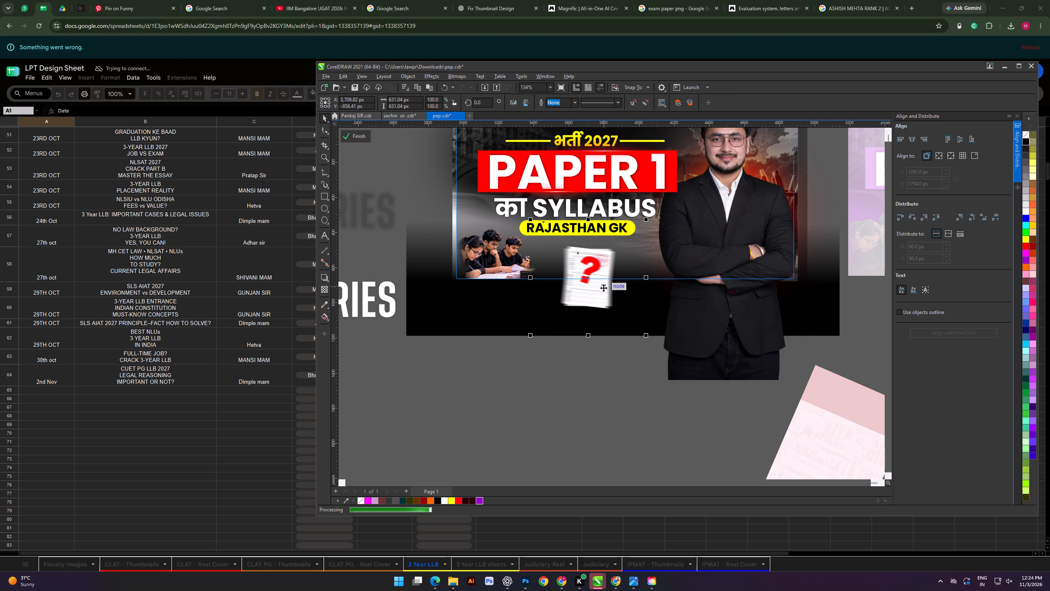
click(603, 288)
drag(603, 287, 603, 281)
drag(648, 332, 640, 332)
click(614, 300)
drag(640, 323, 631, 328)
click(575, 344)
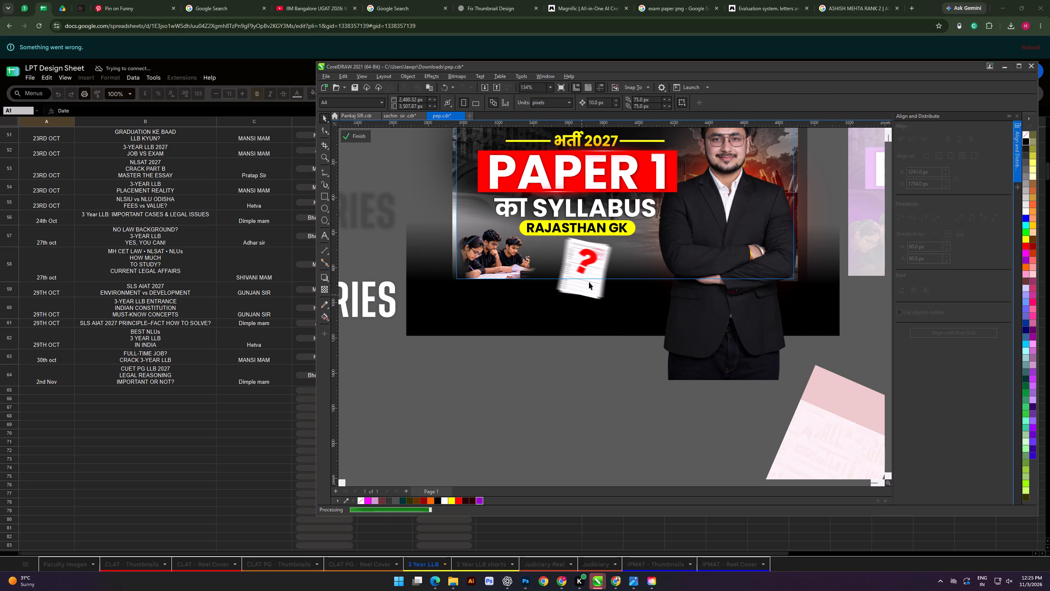
Ungroup the question mark and its paper sheet.
click(591, 279)
click(647, 102)
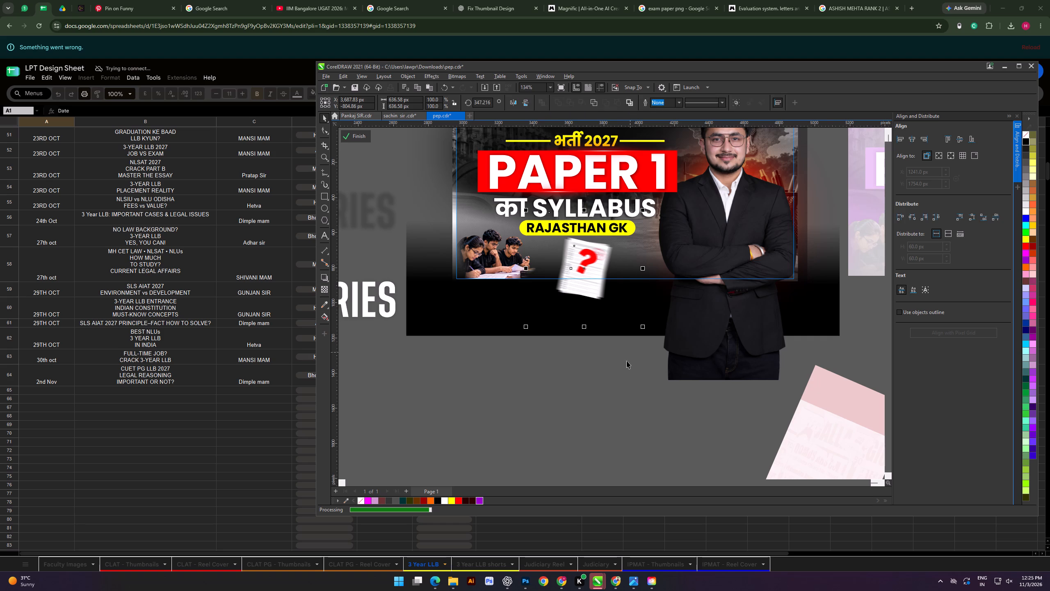
drag(623, 367, 622, 359)
Duplicate the plain paper sheet and place the copy below and to the right of the question mark.
click(593, 286)
right_drag(592, 295, 628, 322)
click(646, 338)
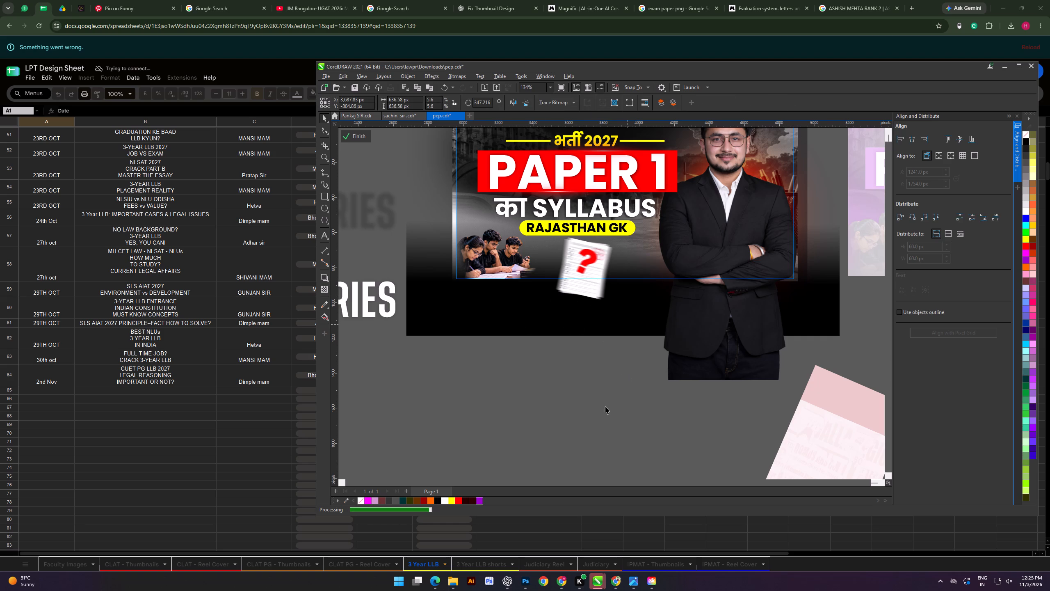
drag(606, 408, 606, 401)
drag(607, 314, 588, 303)
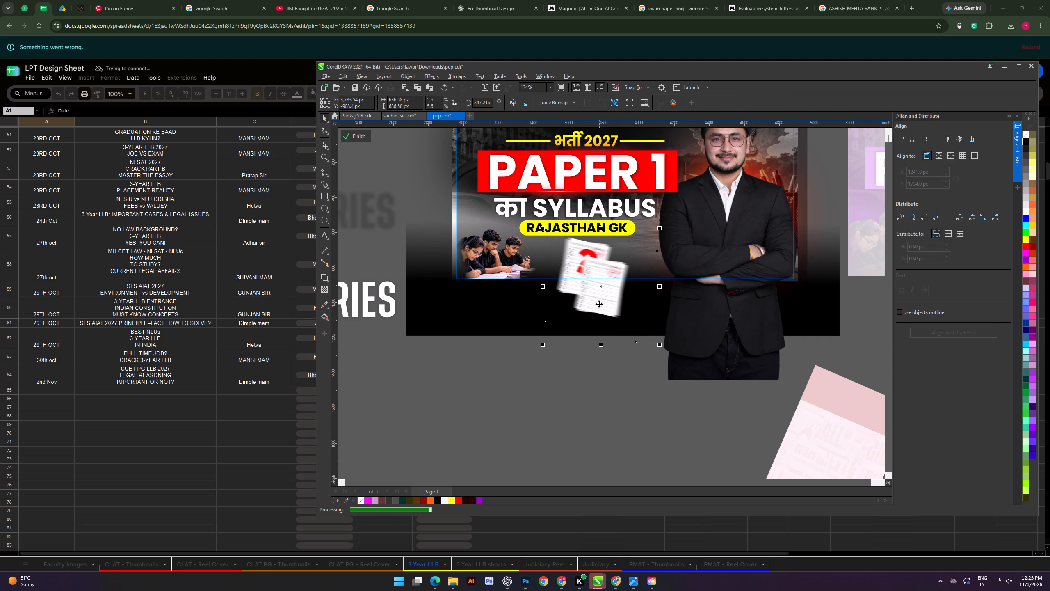
Duplicate the copied paper sheet again and place this one on the students' side of the question-mark paper.
right_drag(593, 297, 554, 297)
click(572, 316)
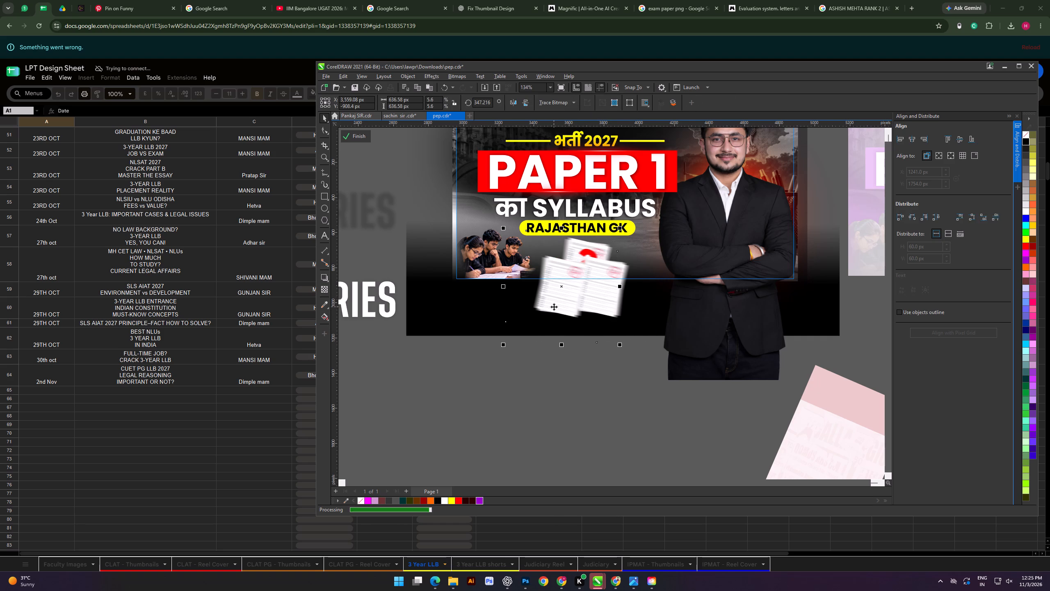
drag(552, 306, 547, 302)
drag(548, 302, 552, 302)
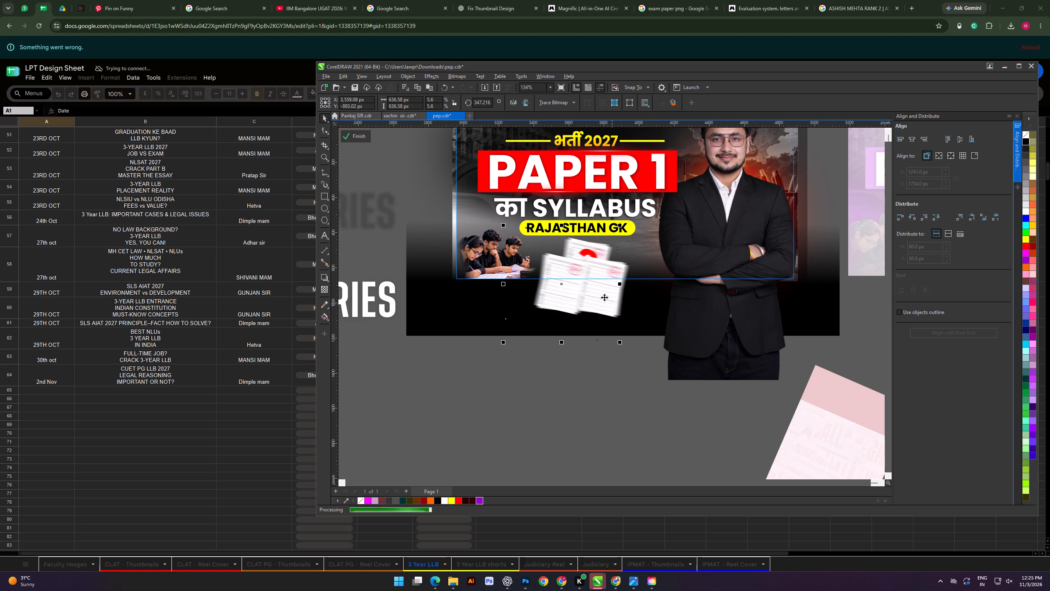
drag(565, 292, 566, 284)
drag(566, 282, 559, 284)
Shrink the paper copy nearest the students to about 499 px and tuck it against the other sheets.
drag(615, 334, 592, 330)
key(ctrl+z)
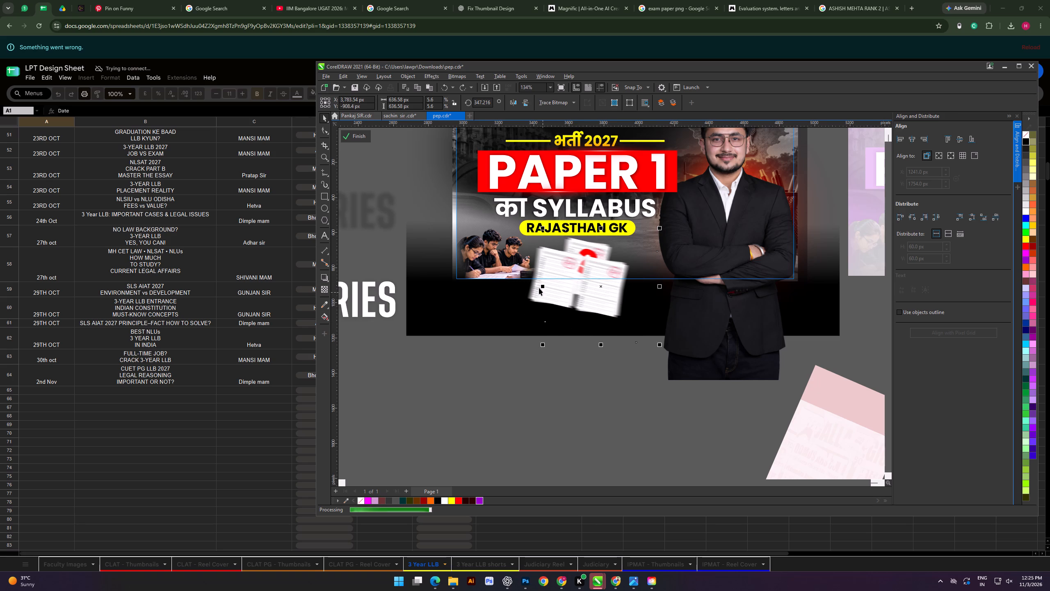
click(536, 282)
drag(614, 336, 590, 334)
drag(562, 278, 568, 288)
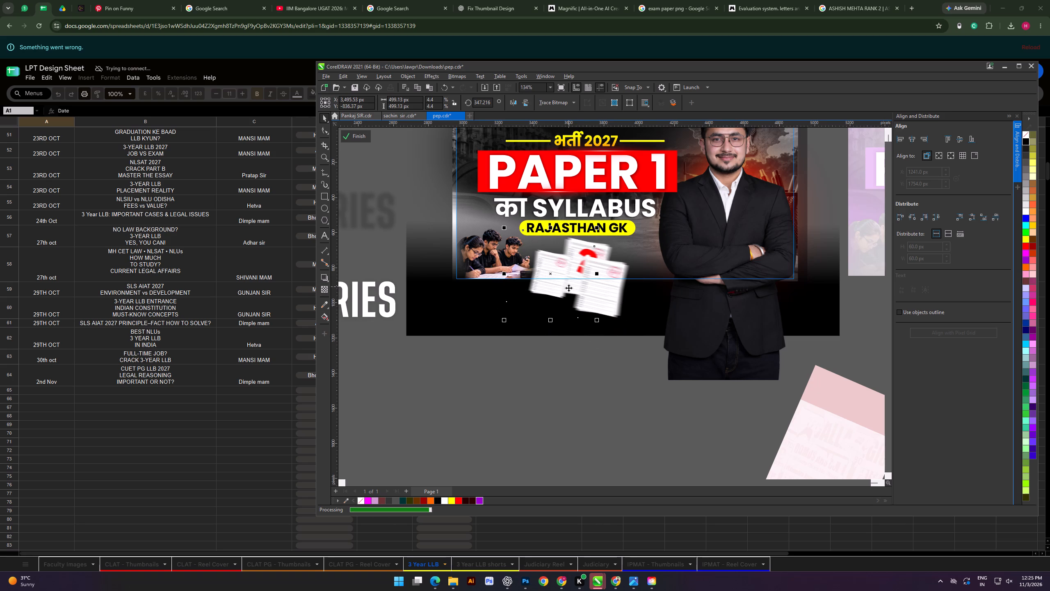
click(560, 282)
drag(563, 284, 566, 285)
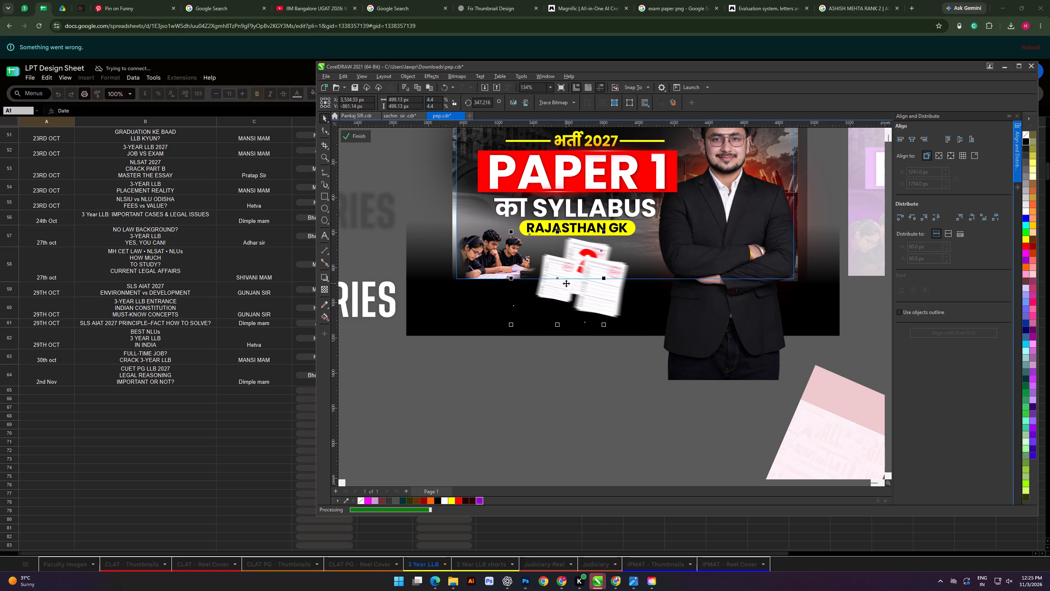
Select both paper copies and send them backward behind the question-mark sheet.
shift+click(616, 287)
key(ctrl+Page_Down)
key(ctrl+Page_Down)
key(ctrl+Page_Down)
key(ctrl+Page_Down)
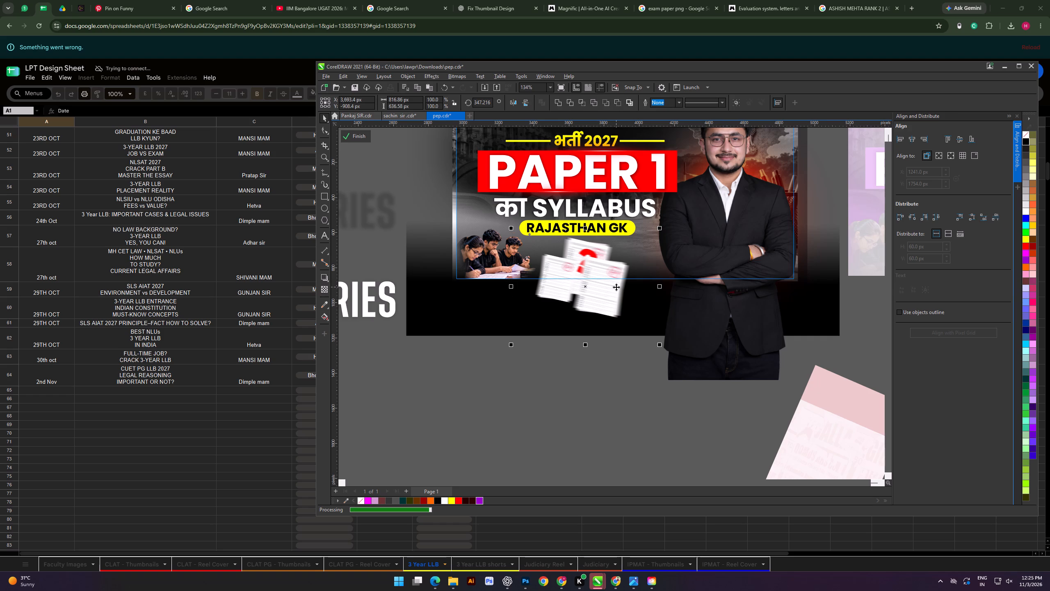
key(ctrl+Page_Down)
key(ctrl+Page_Down)
key(ctrl+Page_Down)
key(ctrl+Page_Down)
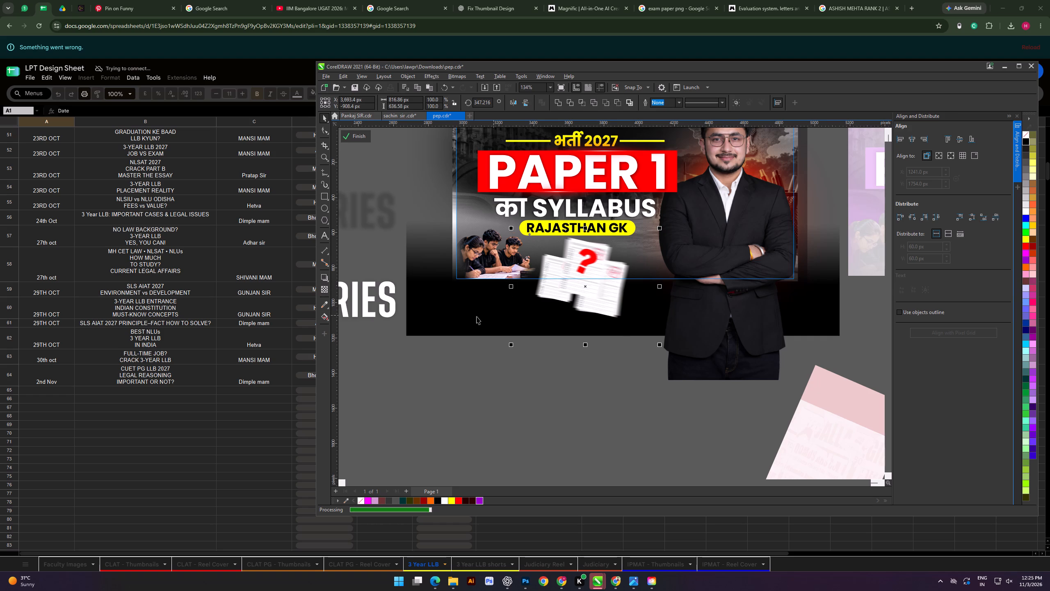
Bring the black gradient image to the front of the Paper 1 contents and finish editing the PowerClip.
click(473, 316)
key(shift+Page_Up)
click(498, 383)
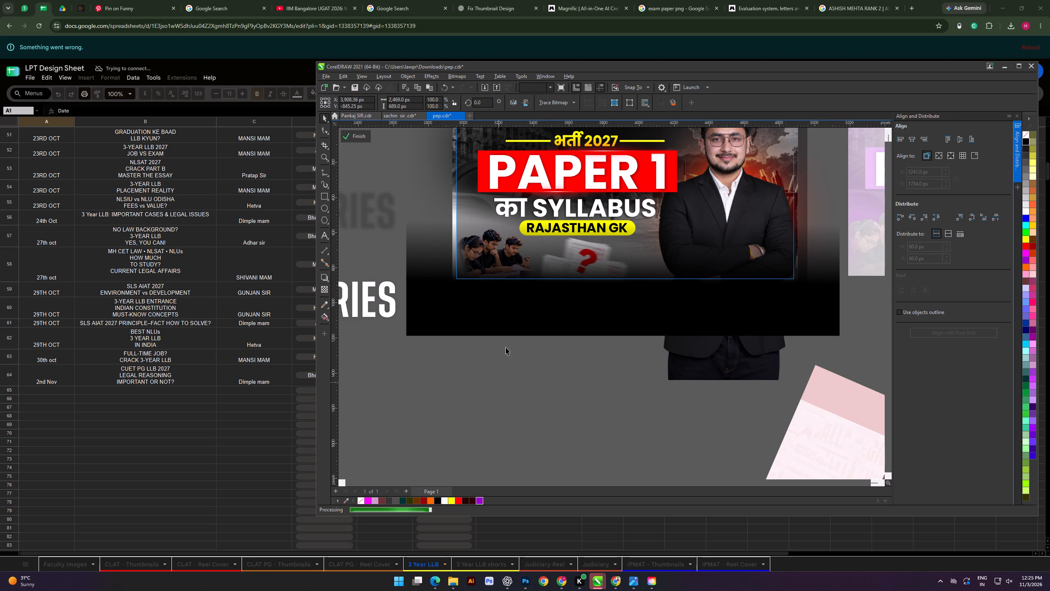
click(352, 137)
Examine the full Paper 1 thumbnail for how the papers, students and RAJASTHAN GK pill look under the black gradient.
drag(567, 443, 568, 435)
shift+scroll(550, 361, down, 5)
click(545, 361)
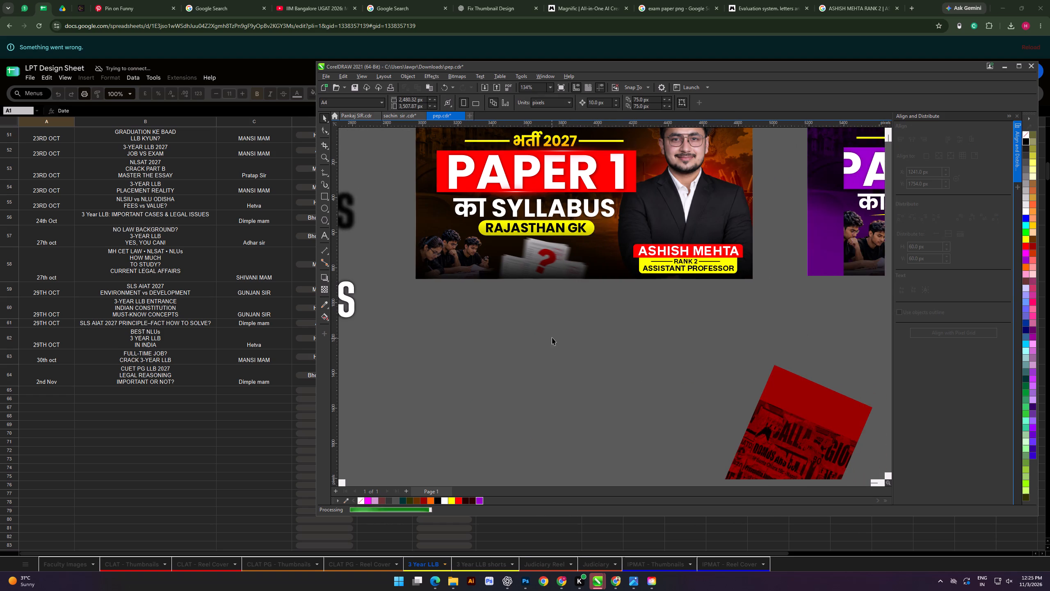
scroll(552, 337, down, 3)
alt+scroll(549, 335, up, 2)
drag(550, 372, 554, 365)
alt+scroll(570, 330, up, 3)
shift+scroll(570, 330, down, 3)
click(541, 380)
alt+scroll(539, 371, up, 2)
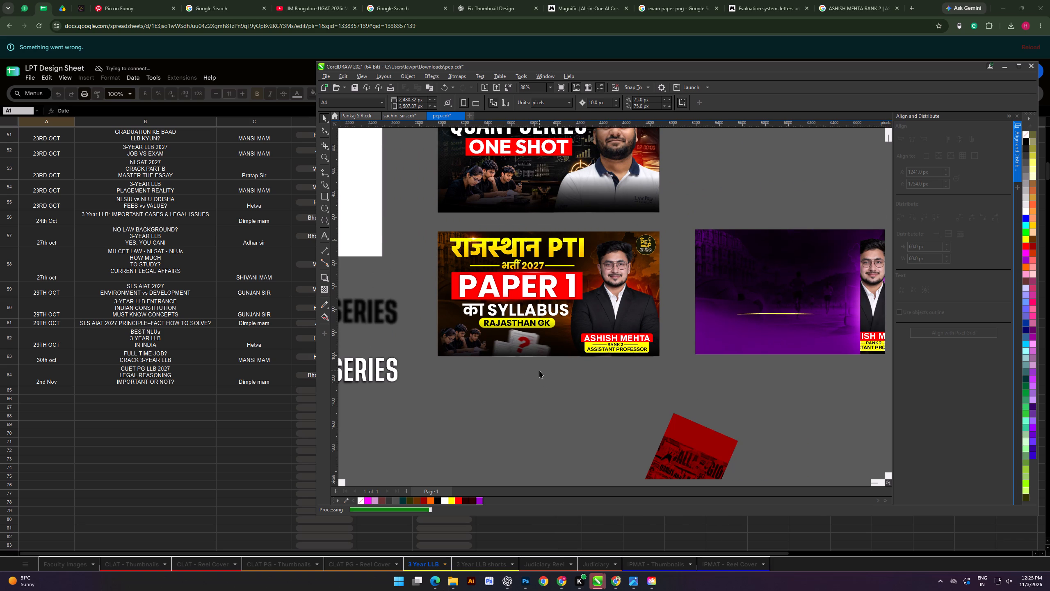
alt+scroll(539, 371, up, 1)
click(519, 405)
shift+scroll(552, 372, up, 3)
alt+scroll(549, 372, up, 1)
click(511, 408)
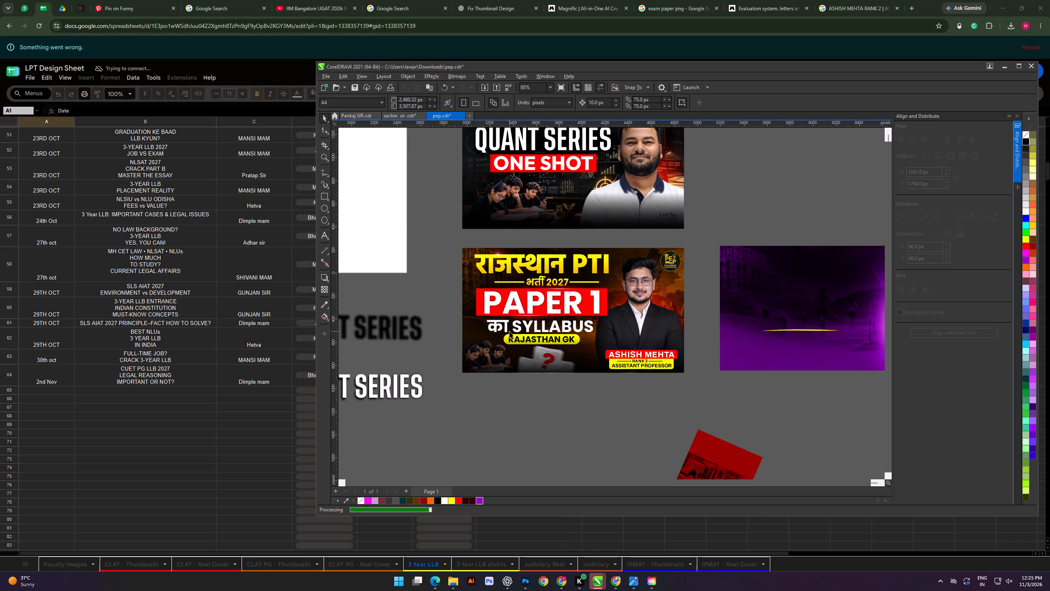
scroll(510, 332, up, 3)
click(534, 438)
scroll(528, 348, down, 2)
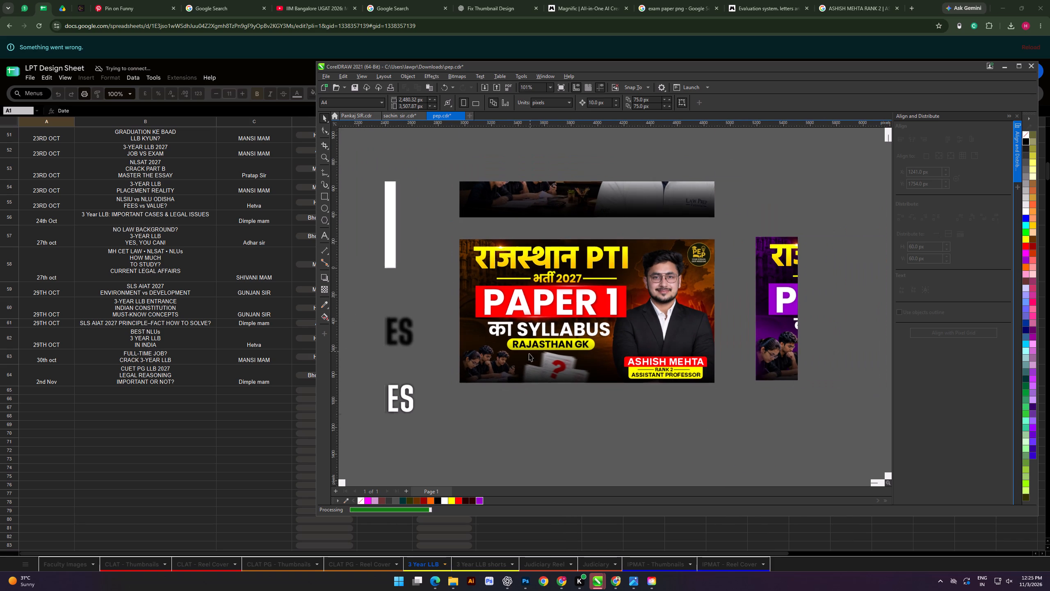
drag(510, 408, 511, 403)
Shrink the RAJASTHAN GK pill in the Paper 1 contents to about 622 px wide and finish editing the PowerClip.
double_click(528, 344)
scroll(483, 347, up, 1)
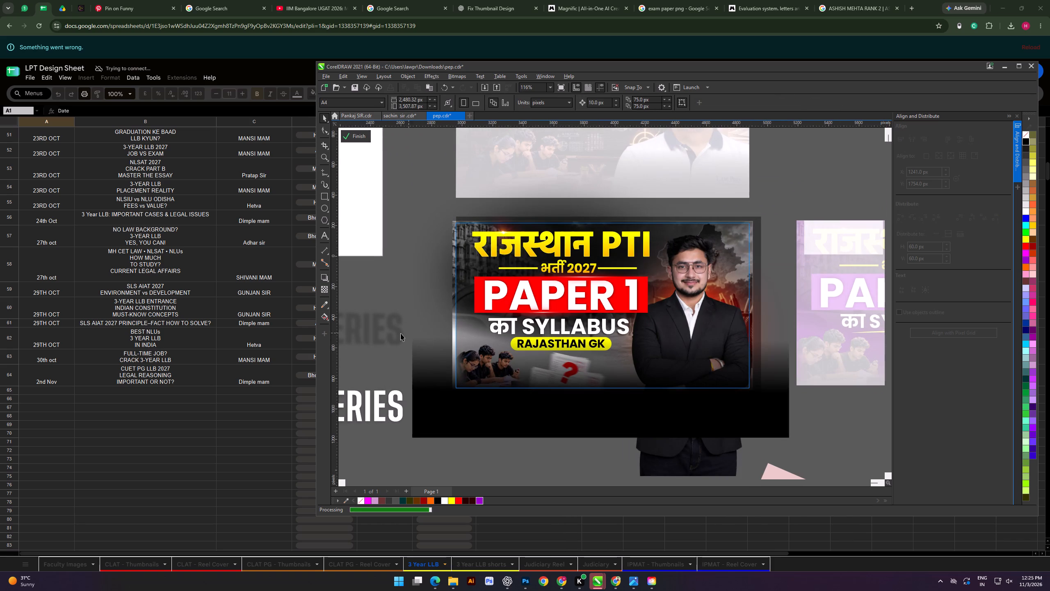
click(373, 330)
drag(370, 326, 648, 363)
scroll(600, 355, up, 4)
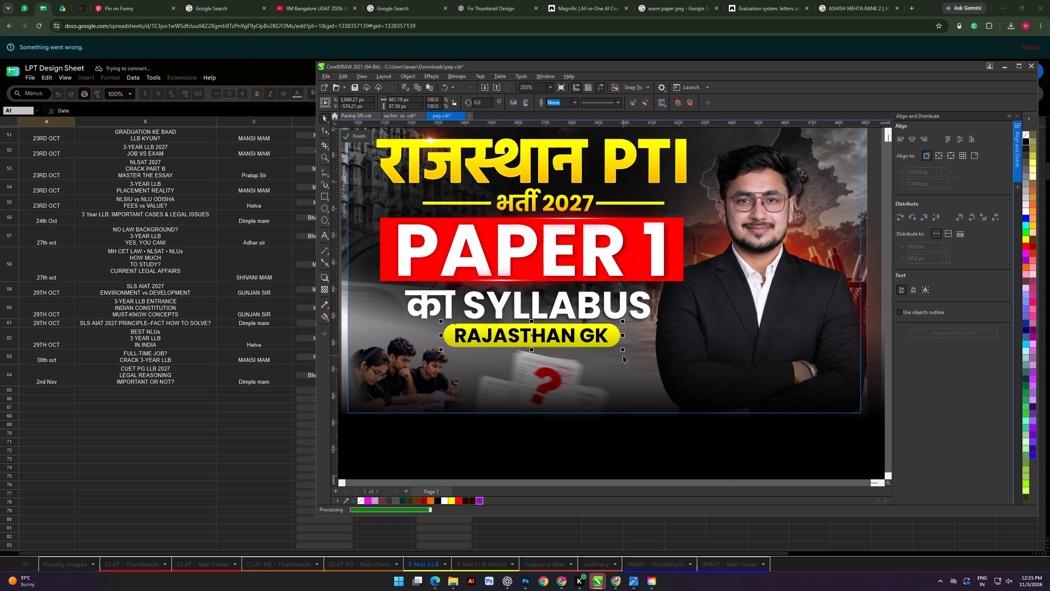
shift+drag(625, 350, 619, 351)
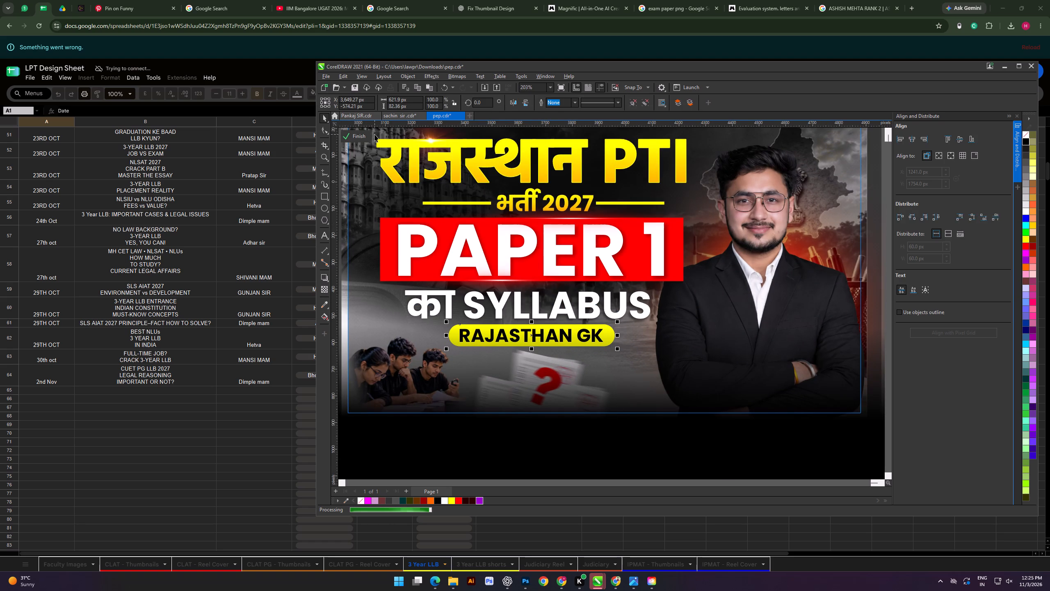
click(358, 138)
Examine the Paper 1 thumbnail's pill, students and question papers, comparing them with the Paper 2 thumbnail.
scroll(591, 302, down, 9)
click(533, 390)
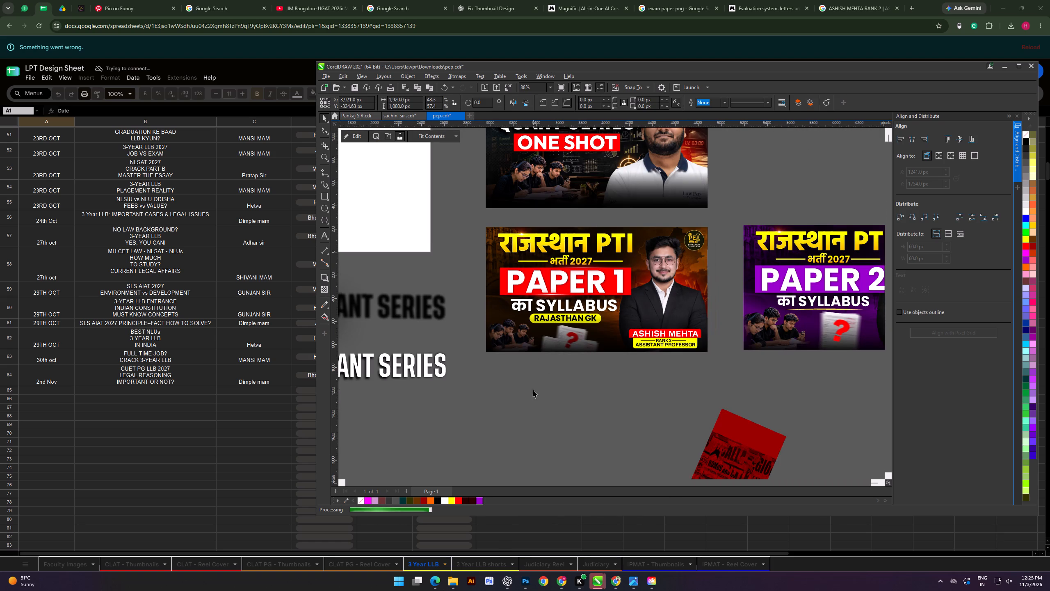
shift+scroll(541, 360, down, 2)
click(522, 402)
alt+scroll(535, 383, up, 1)
click(532, 406)
shift+scroll(550, 388, up, 2)
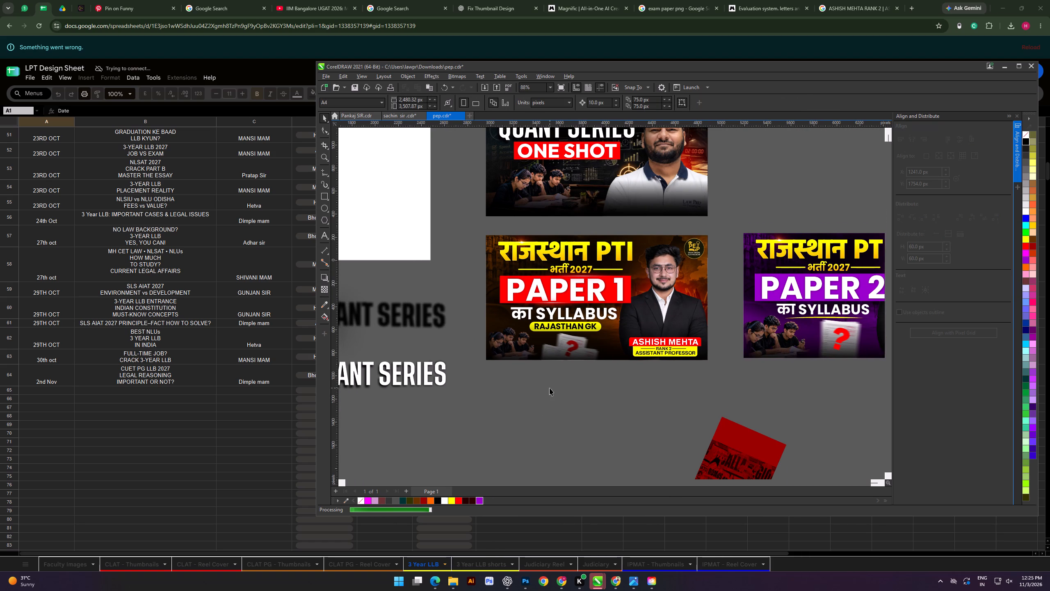
alt+scroll(543, 394, up, 1)
click(519, 424)
shift+scroll(566, 321, down, 4)
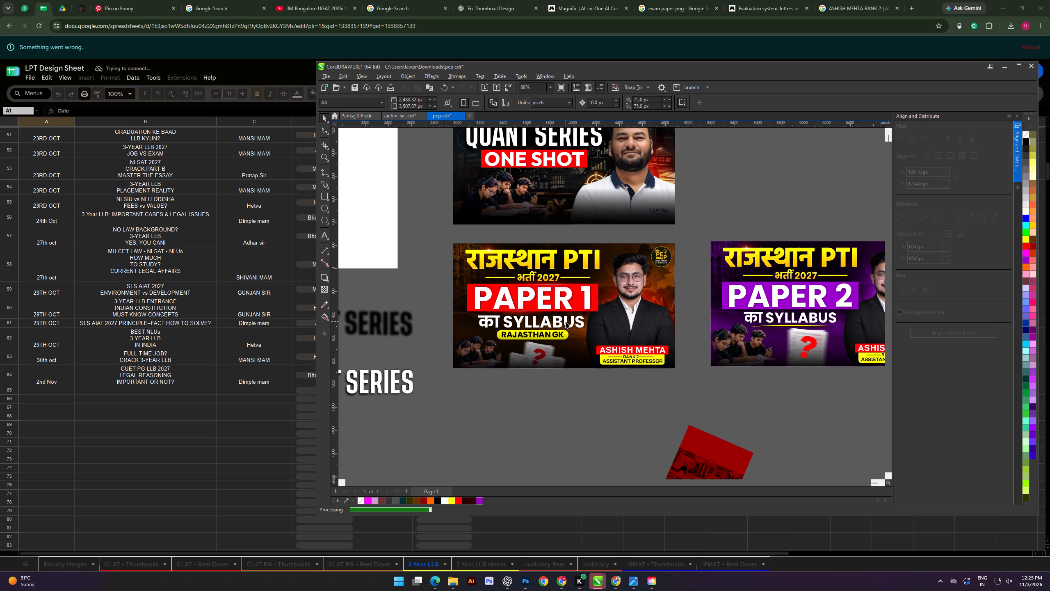
shift+scroll(566, 321, down, 3)
scroll(566, 321, down, 2)
shift+scroll(603, 348, down, 3)
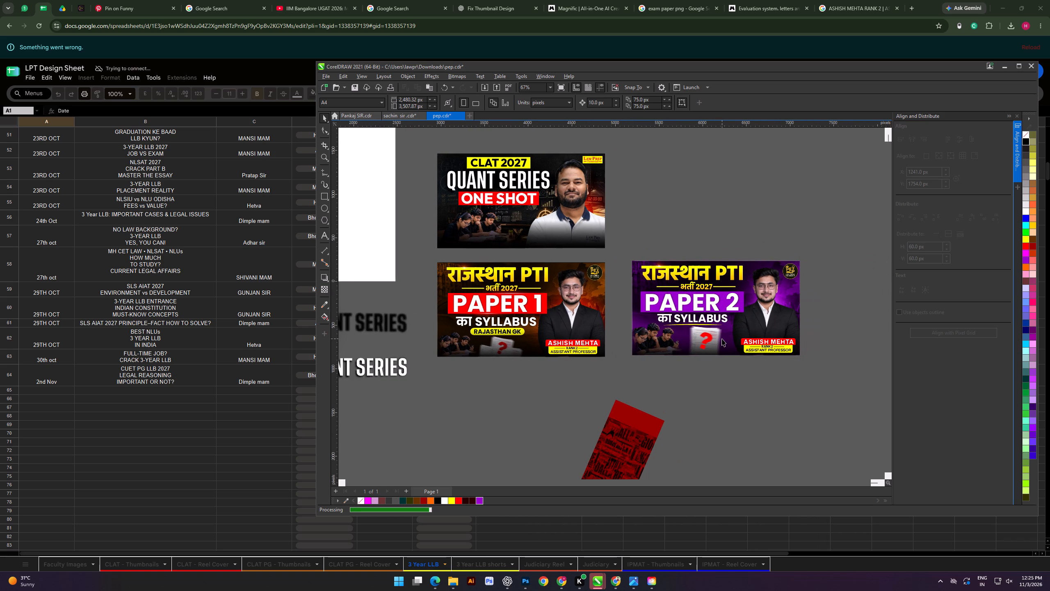
alt+scroll(722, 339, up, 1)
shift+scroll(722, 339, down, 1)
Open the Paper 2 contents and bring the question-mark sheet and the students image to the front.
double_click(691, 348)
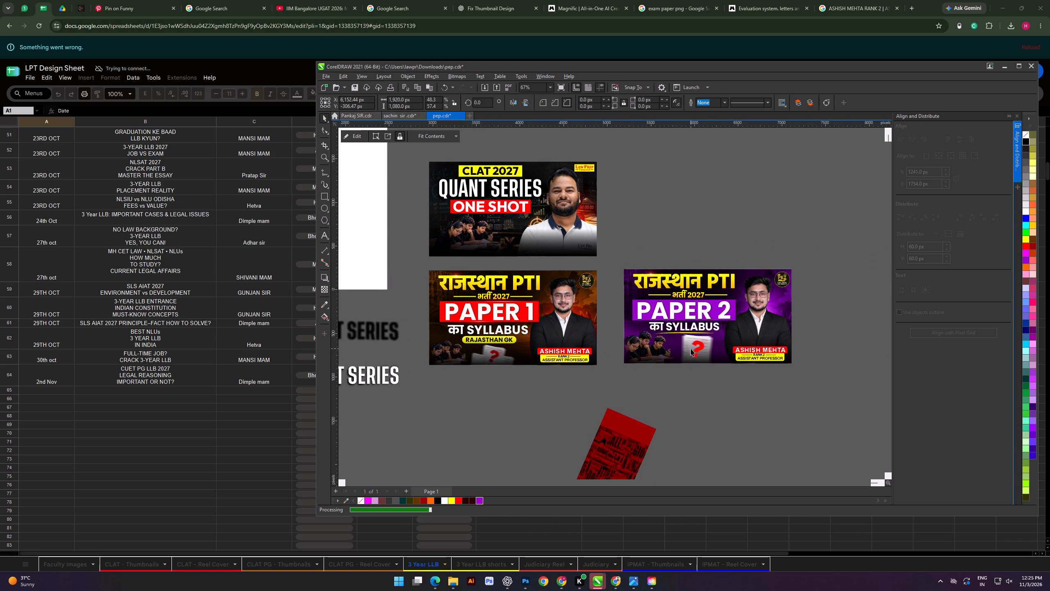
alt+scroll(691, 348, up, 5)
alt+scroll(689, 373, down, 4)
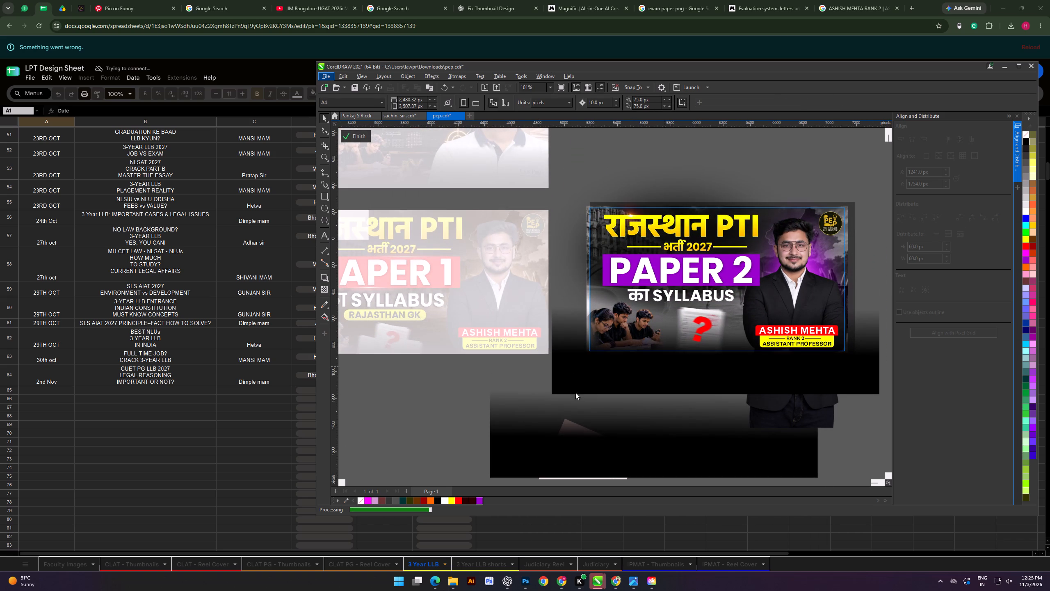
click(575, 375)
click(440, 387)
drag(427, 421, 783, 310)
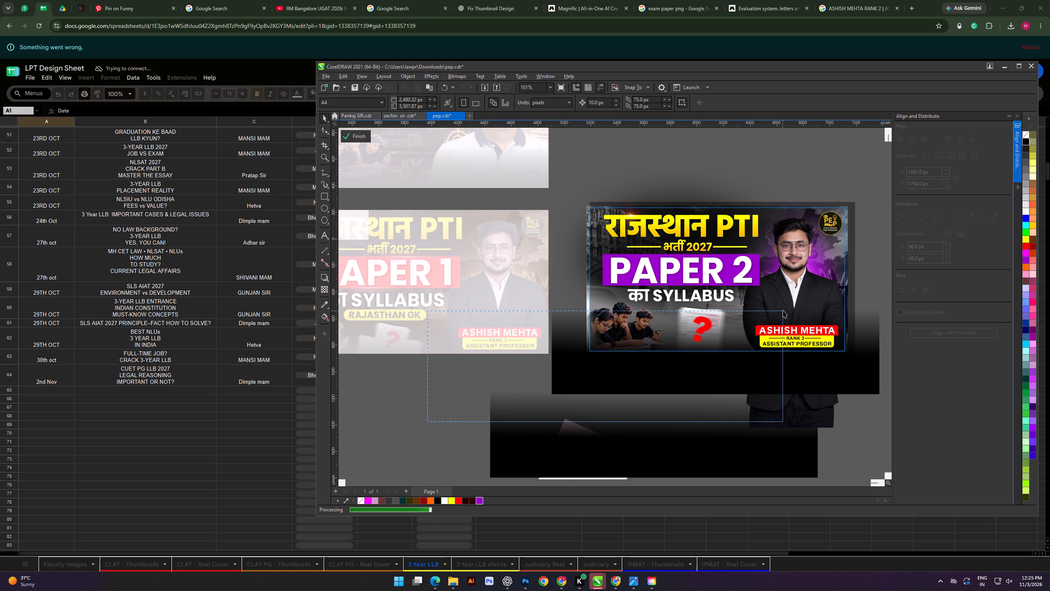
drag(783, 310, 814, 262)
key(shift+Page_Up)
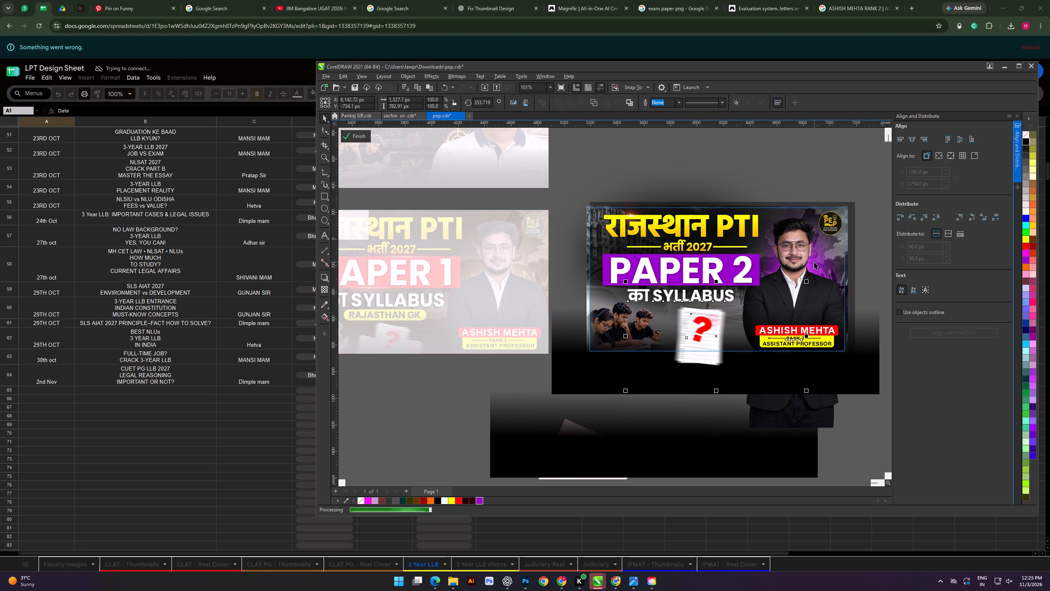
click(614, 326)
click(605, 289)
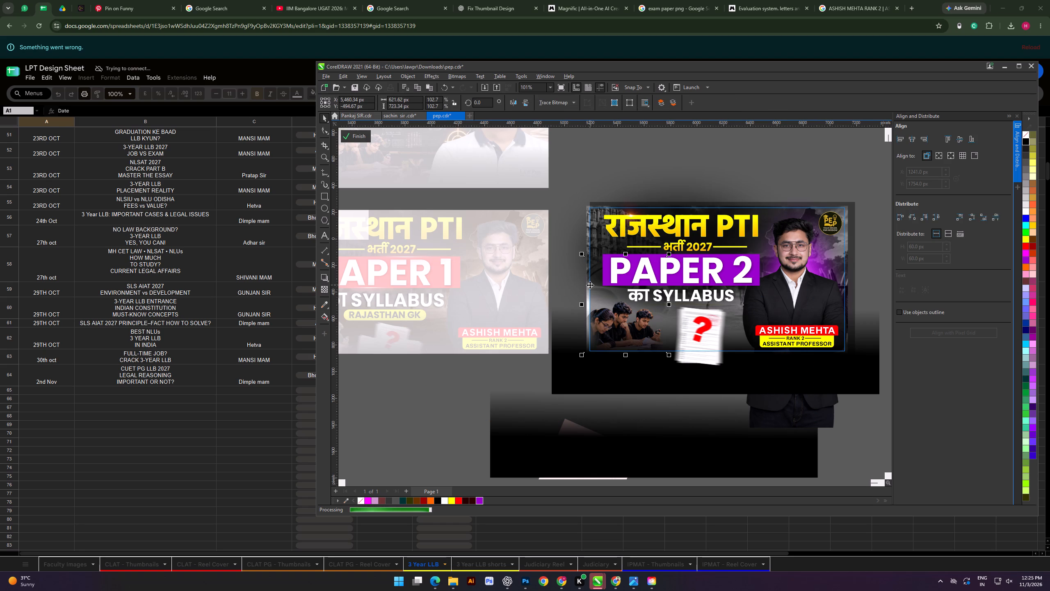
key(shift+Page_Up)
Delete the red question mark and its paper sheet from the Paper 2 contents and finish editing the PowerClip.
scroll(723, 315, up, 3)
click(693, 333)
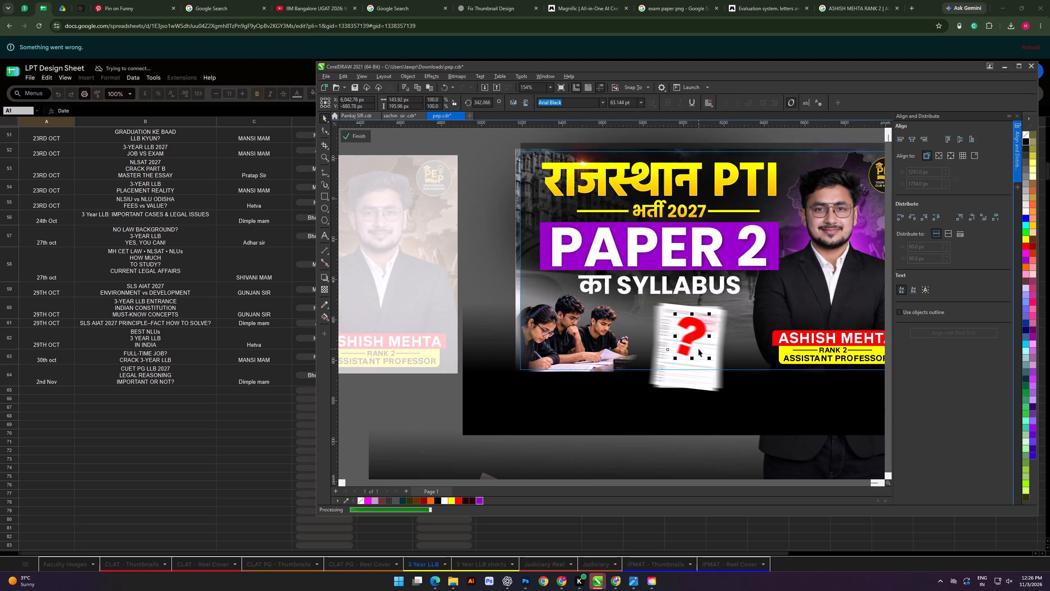
scroll(698, 349, down, 2)
shift+click(704, 376)
key(End)
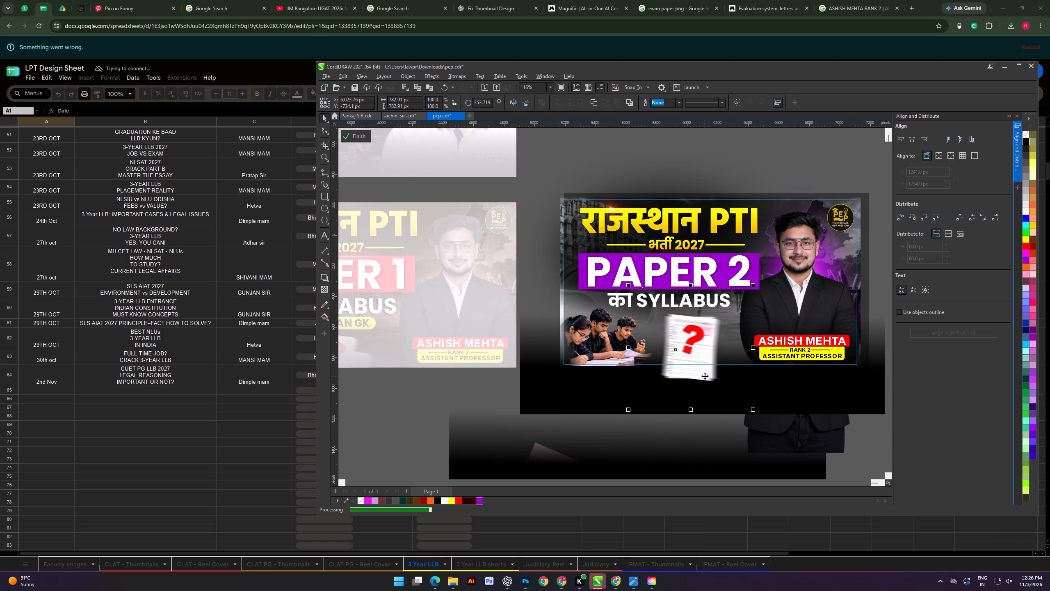
key(Delete)
click(349, 136)
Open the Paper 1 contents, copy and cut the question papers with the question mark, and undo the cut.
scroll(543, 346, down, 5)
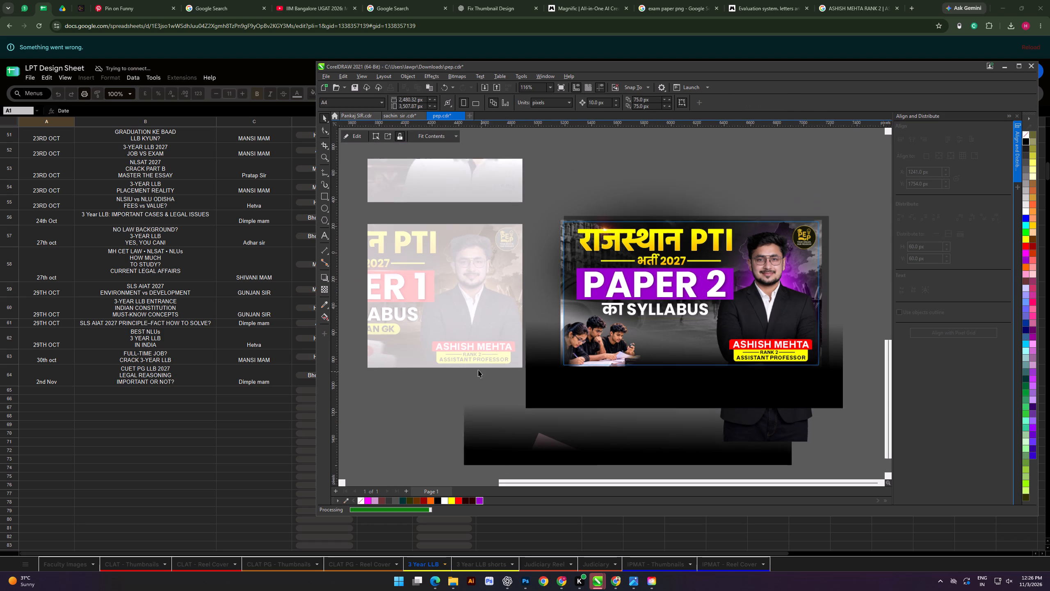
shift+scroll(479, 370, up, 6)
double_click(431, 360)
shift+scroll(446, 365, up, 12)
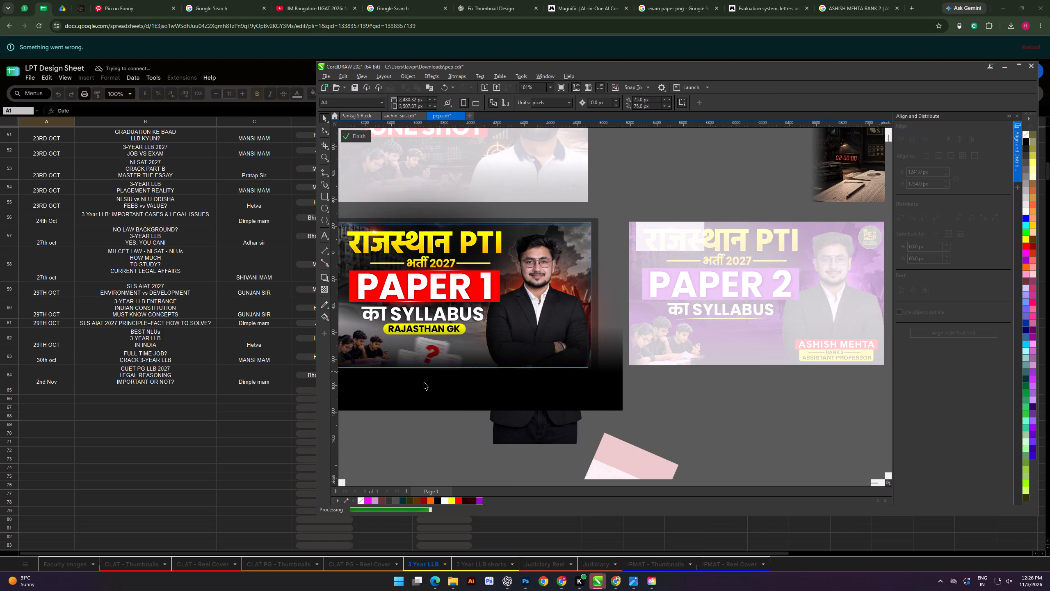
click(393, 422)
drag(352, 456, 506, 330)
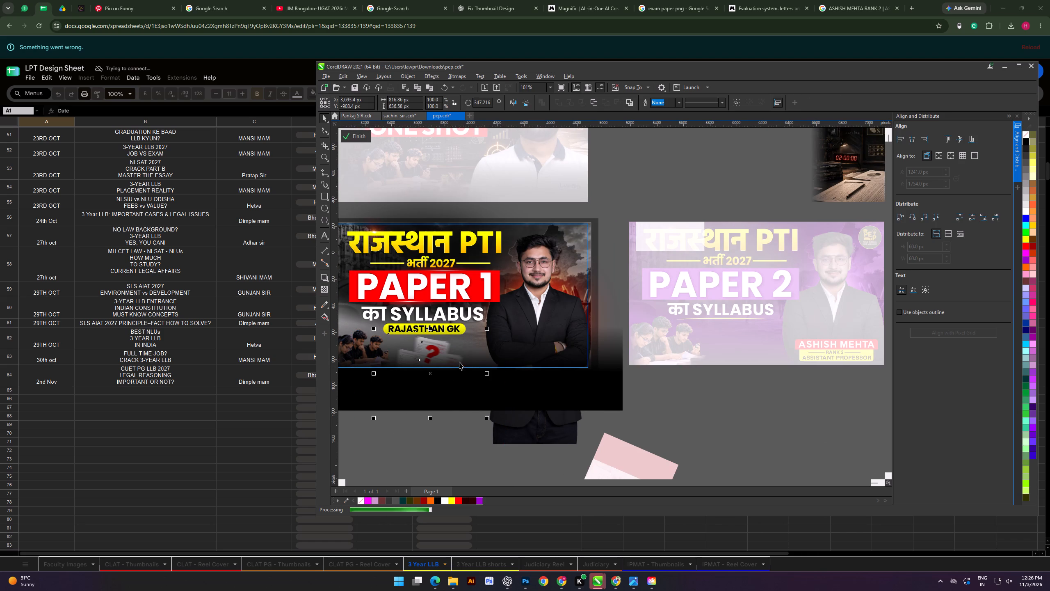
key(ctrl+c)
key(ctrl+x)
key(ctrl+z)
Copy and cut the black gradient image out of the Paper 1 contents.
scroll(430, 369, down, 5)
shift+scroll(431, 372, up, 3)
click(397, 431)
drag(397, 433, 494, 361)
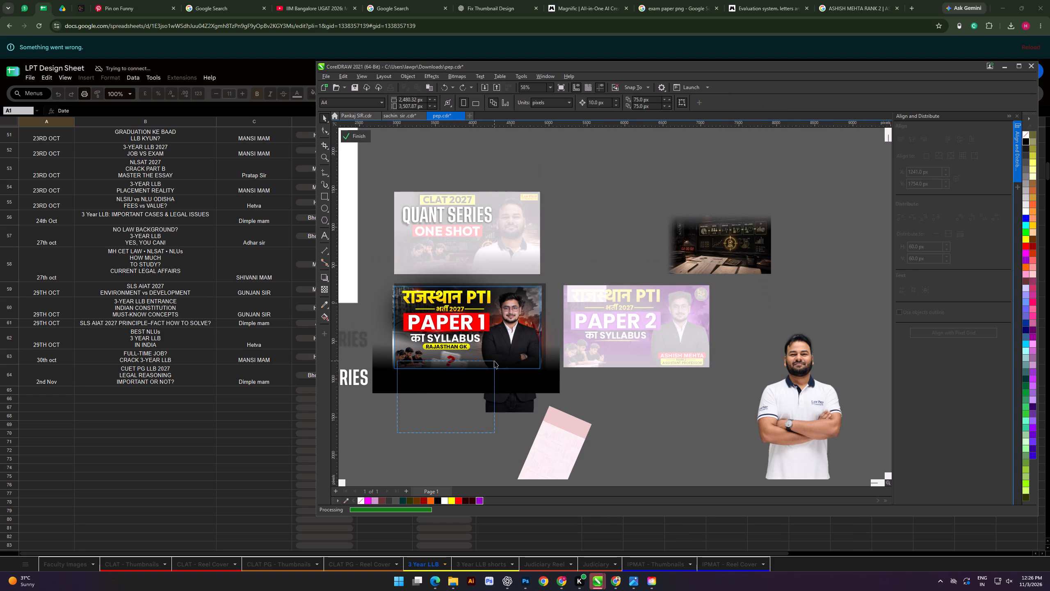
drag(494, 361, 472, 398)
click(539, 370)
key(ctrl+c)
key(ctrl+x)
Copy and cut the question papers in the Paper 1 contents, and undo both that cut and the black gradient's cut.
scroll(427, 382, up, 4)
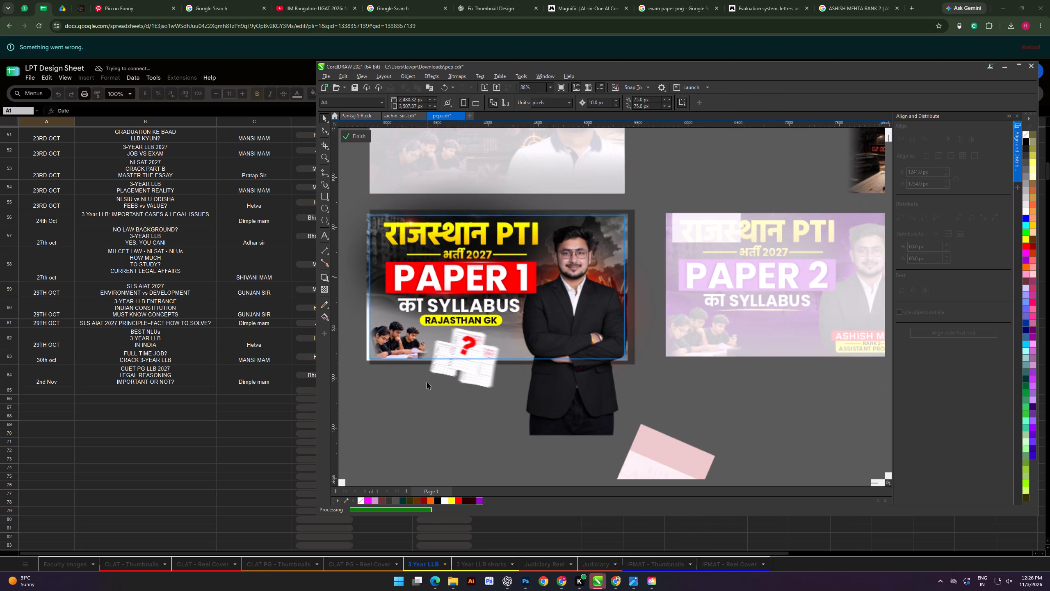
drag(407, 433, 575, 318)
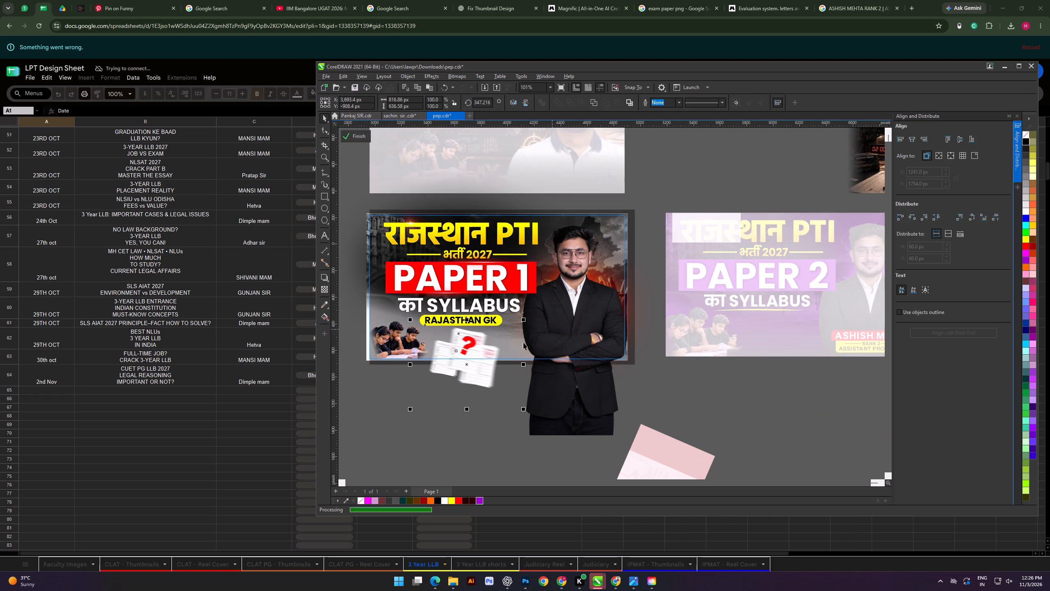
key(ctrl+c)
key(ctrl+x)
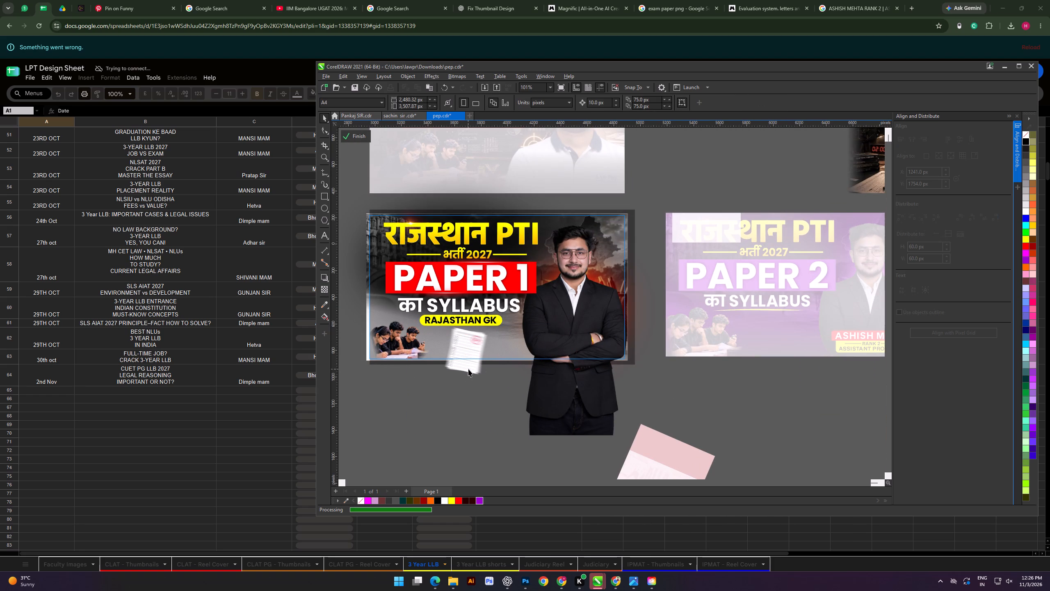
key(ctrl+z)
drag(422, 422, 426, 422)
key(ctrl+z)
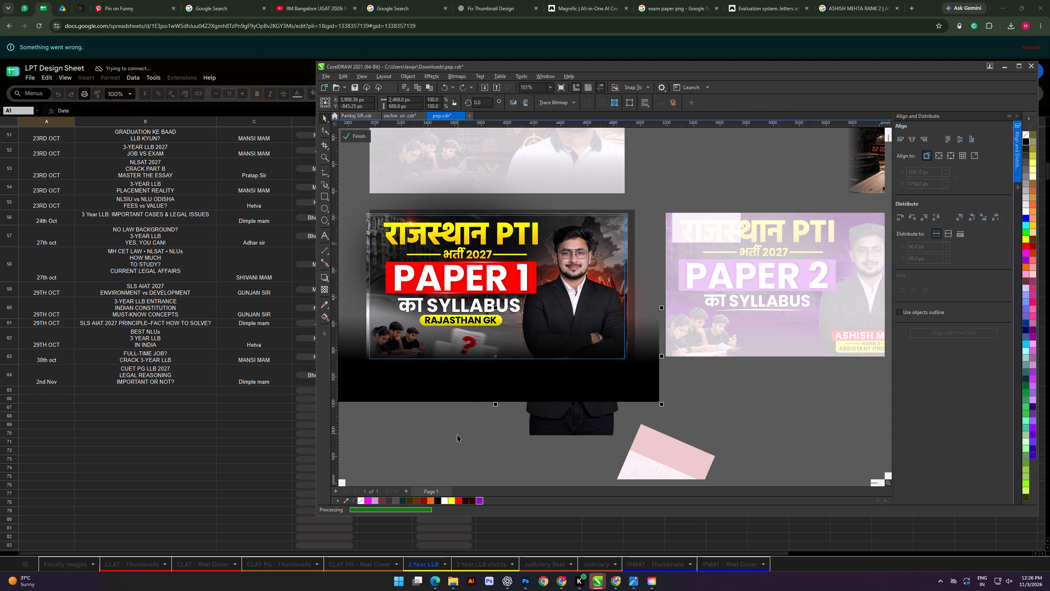
Bring the question papers and their question mark in front of the black gradient in the Paper 1 contents.
click(457, 435)
drag(353, 451, 566, 298)
key(shift+Page_Up)
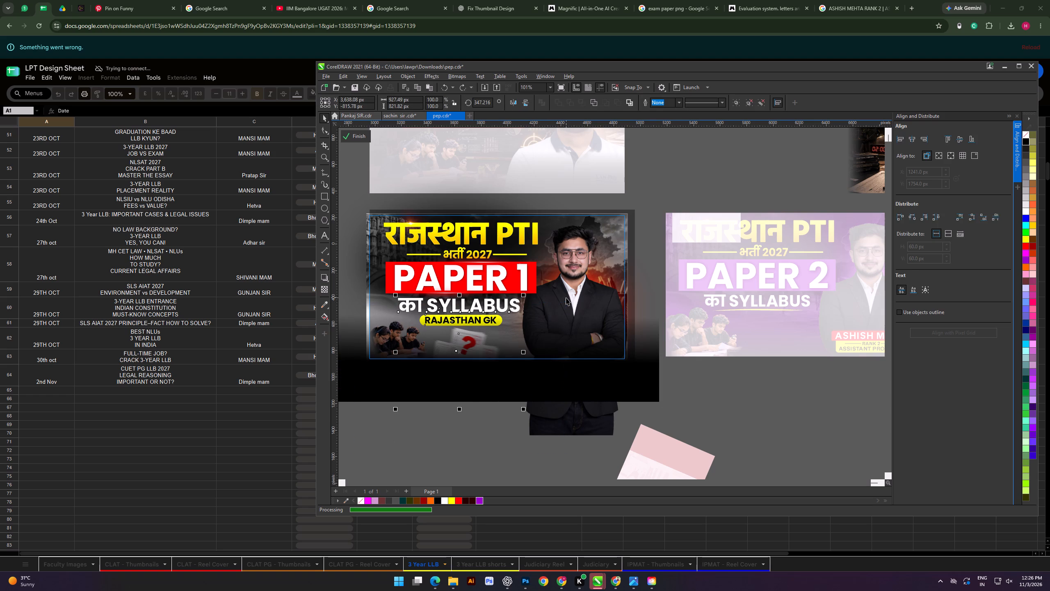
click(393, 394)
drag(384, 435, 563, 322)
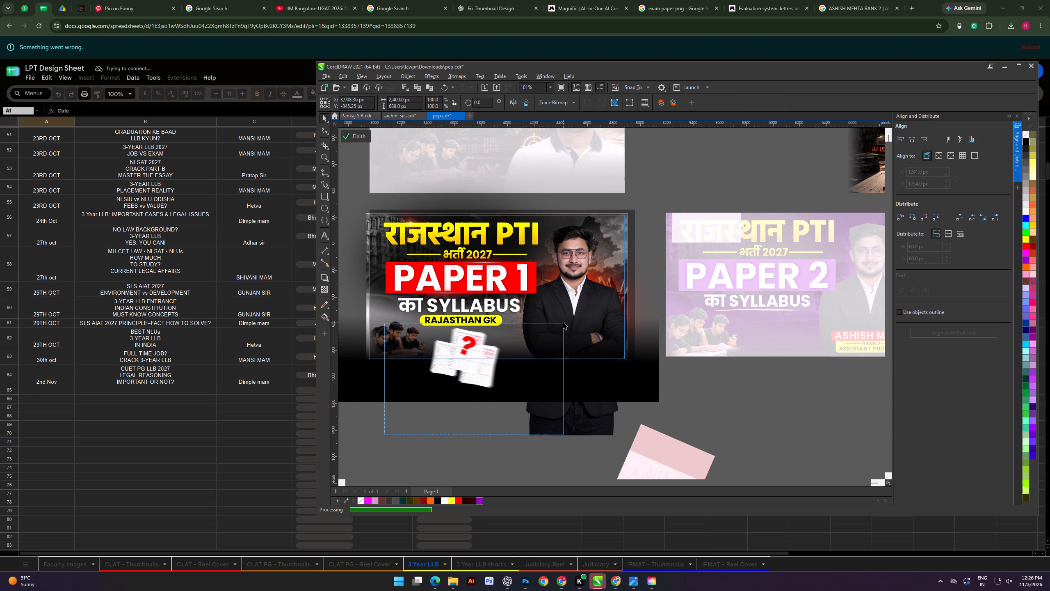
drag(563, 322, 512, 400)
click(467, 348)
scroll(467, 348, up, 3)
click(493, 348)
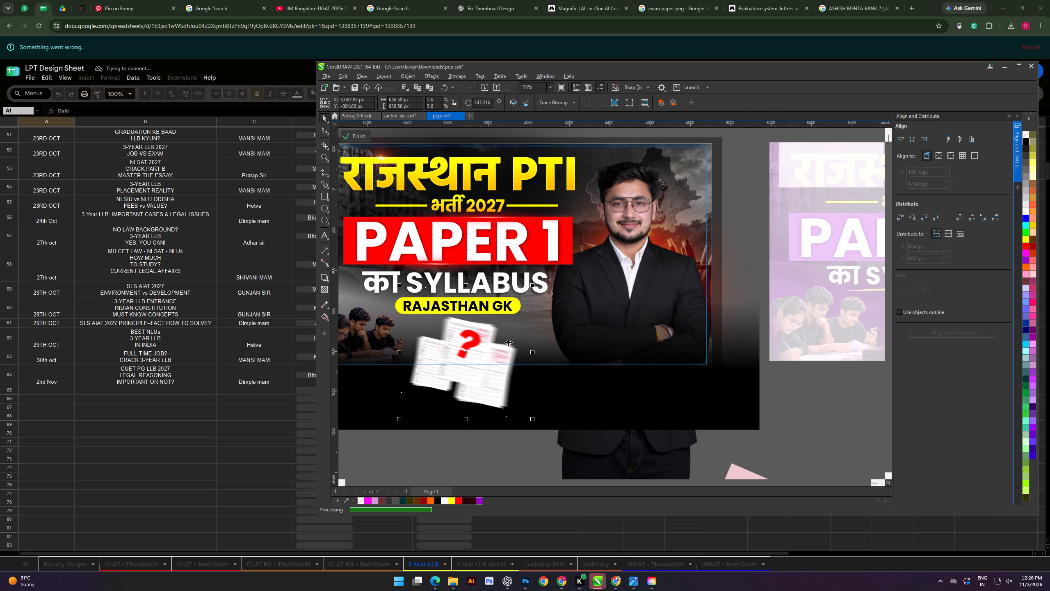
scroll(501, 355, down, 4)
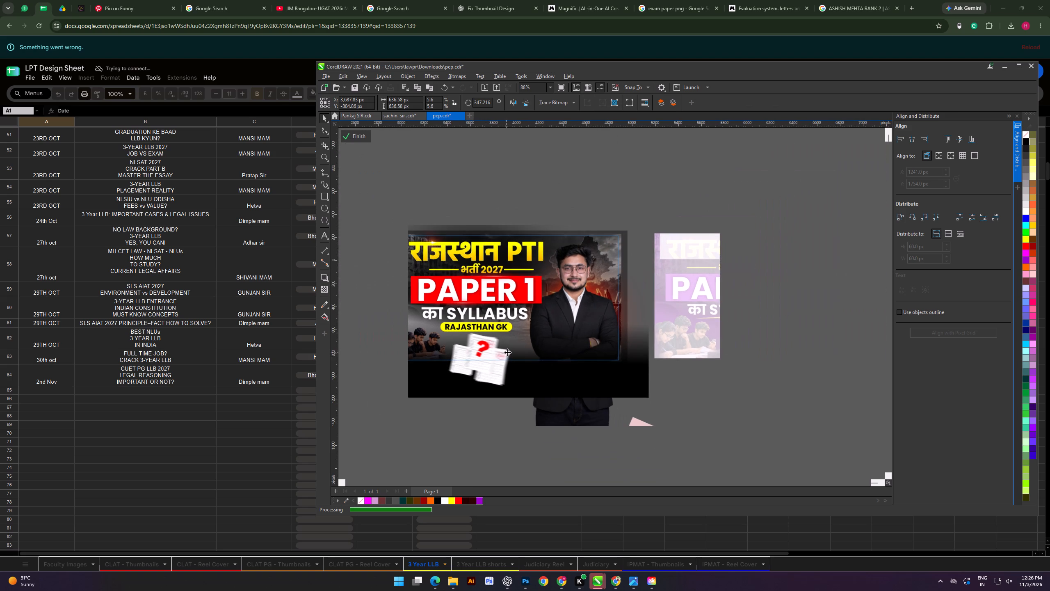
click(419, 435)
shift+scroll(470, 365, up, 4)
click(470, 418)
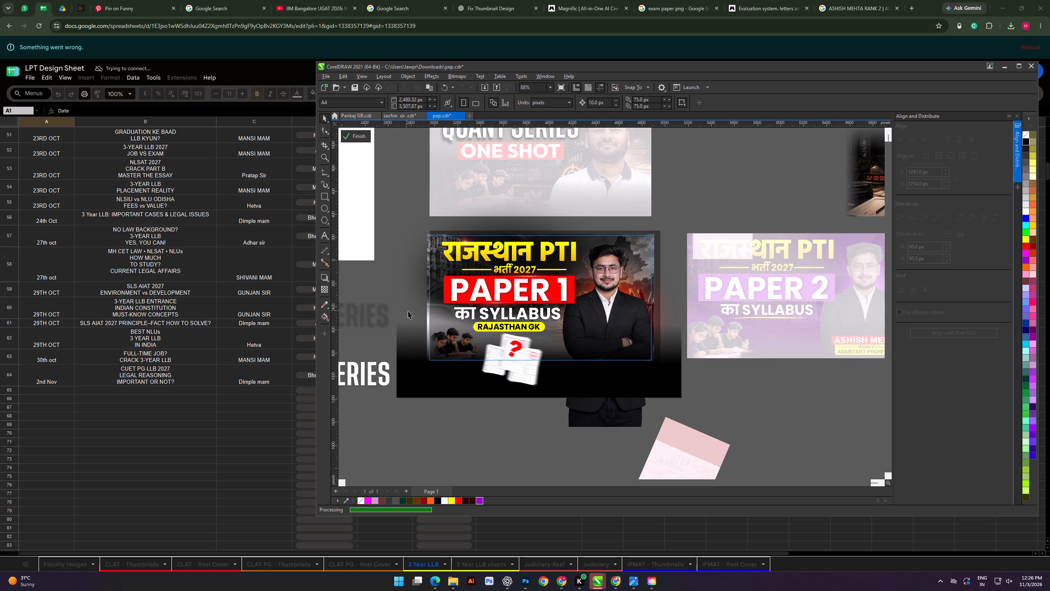
Copy the question papers, question mark and RAJASTHAN GK pill, undo a trial cut of them, and finish editing the Paper 1 contents.
drag(451, 426, 586, 320)
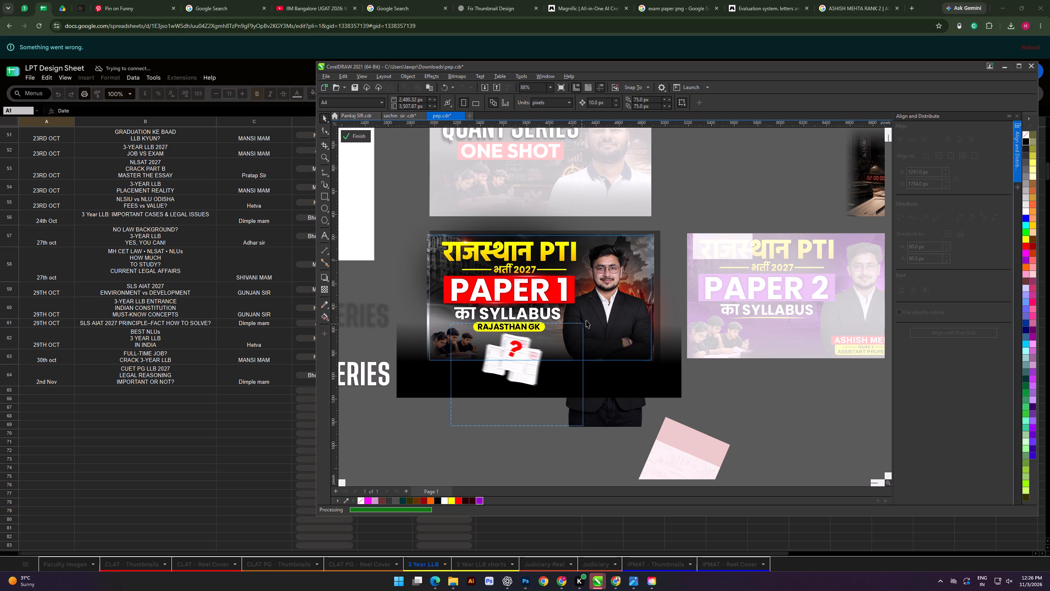
drag(586, 320, 599, 315)
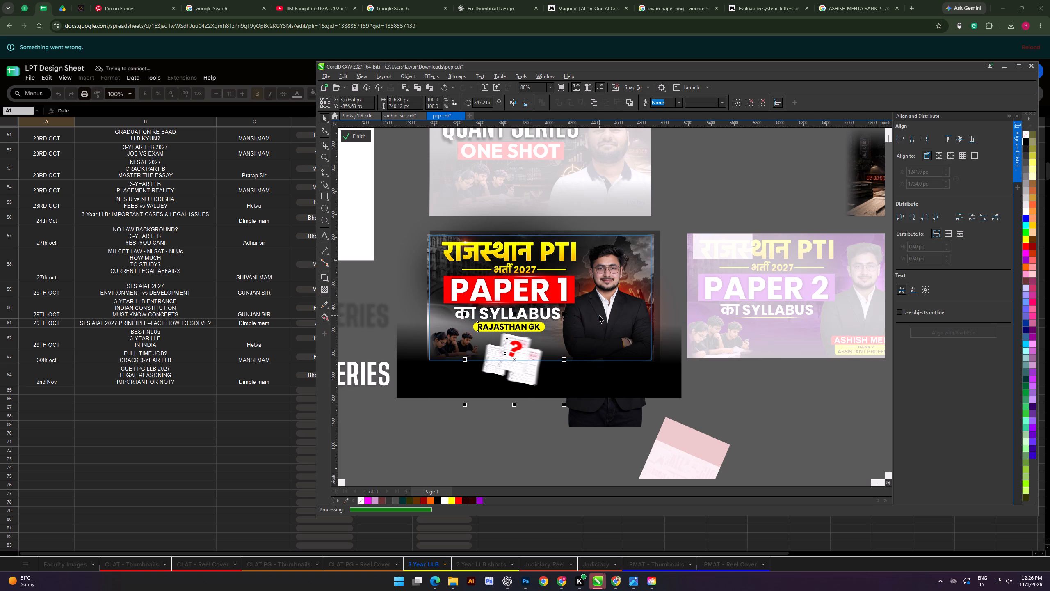
key(ctrl+c)
key(ctrl+x)
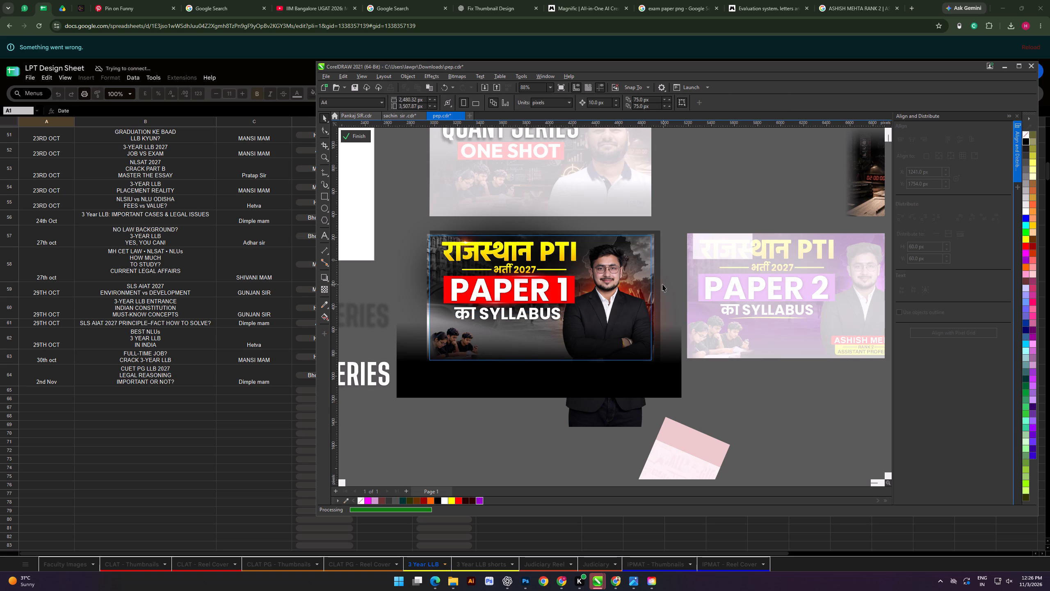
key(ctrl+z)
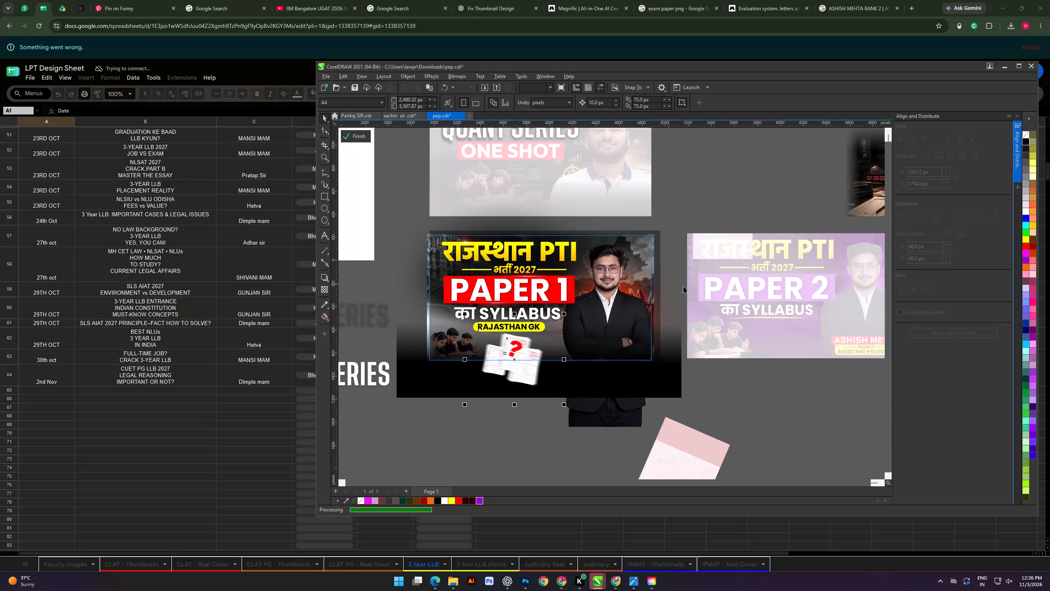
click(357, 136)
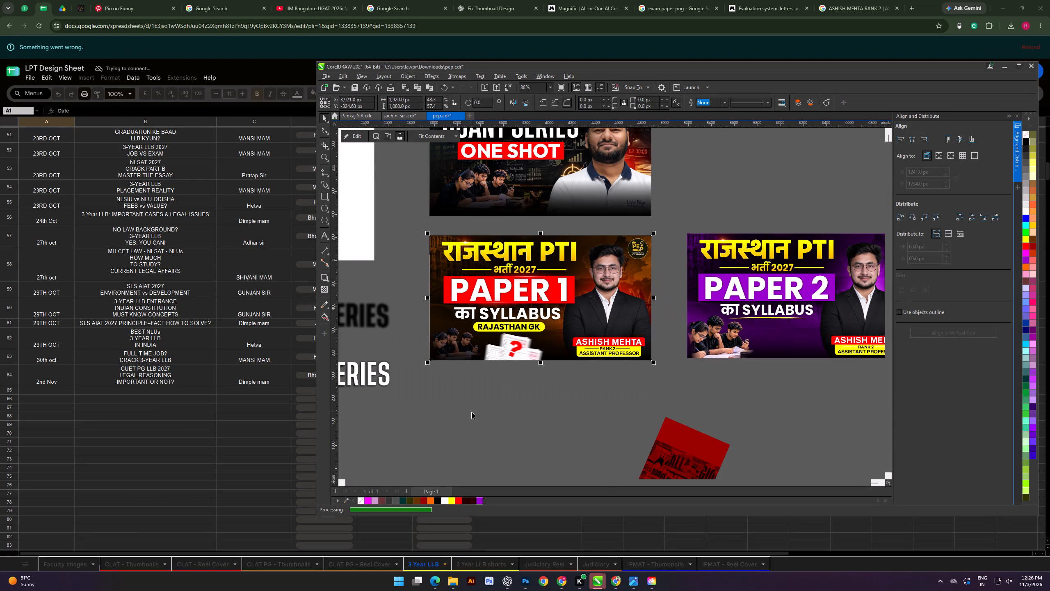
Bring the black gradient to the front of the Paper 1 contents, over the question papers, and finish editing.
click(474, 411)
double_click(480, 360)
click(530, 391)
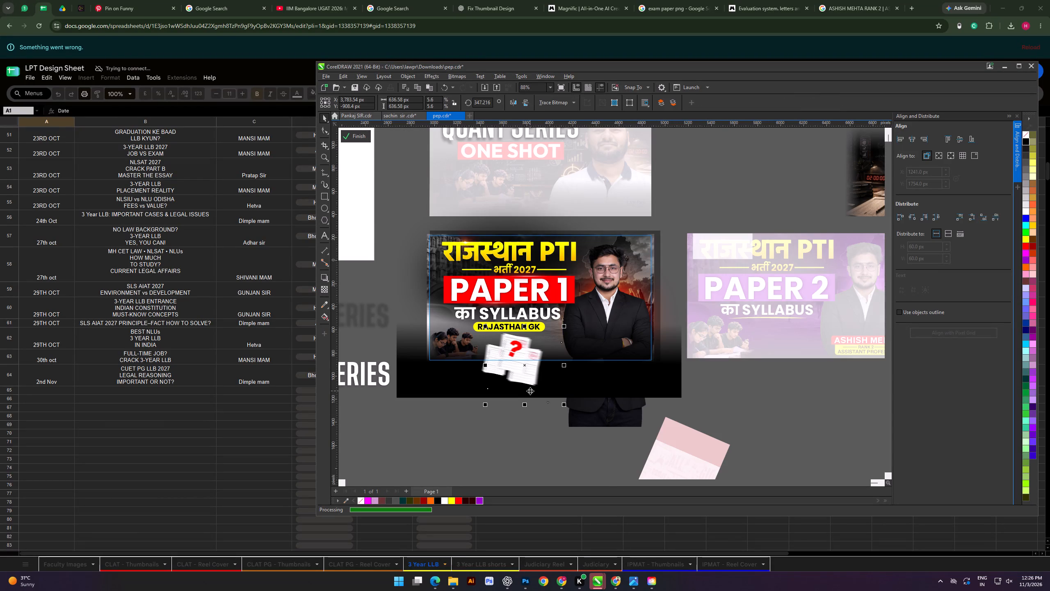
click(626, 386)
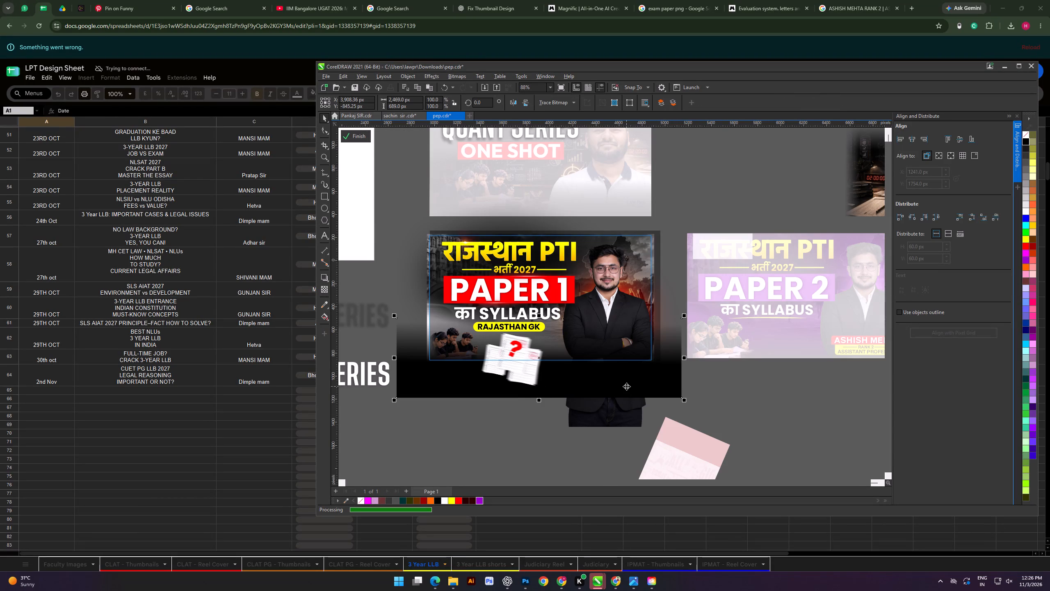
click(354, 403)
drag(434, 434, 598, 325)
click(648, 377)
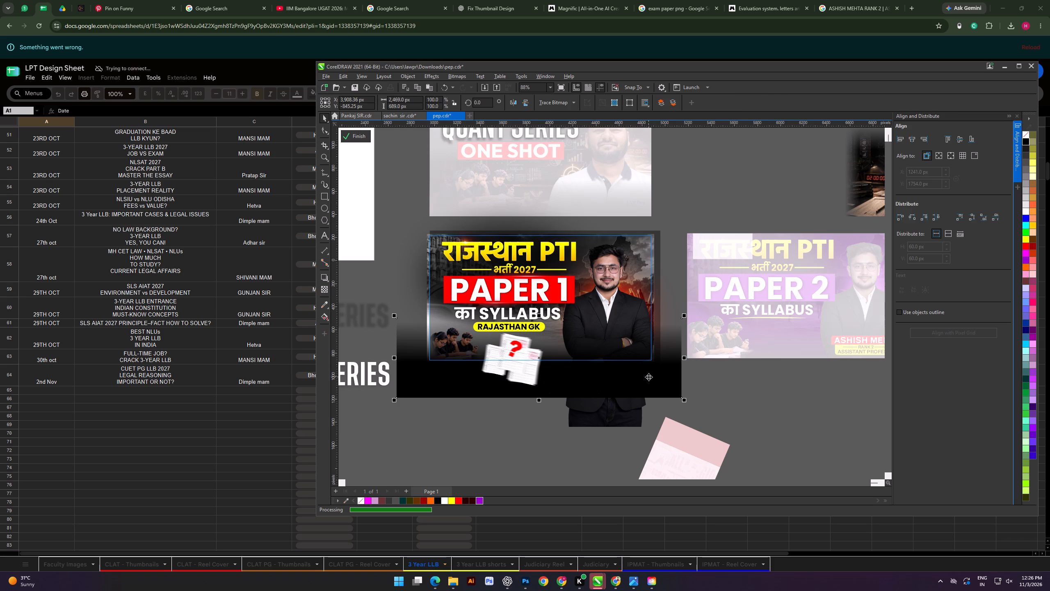
key(shift+Page_Up)
click(363, 131)
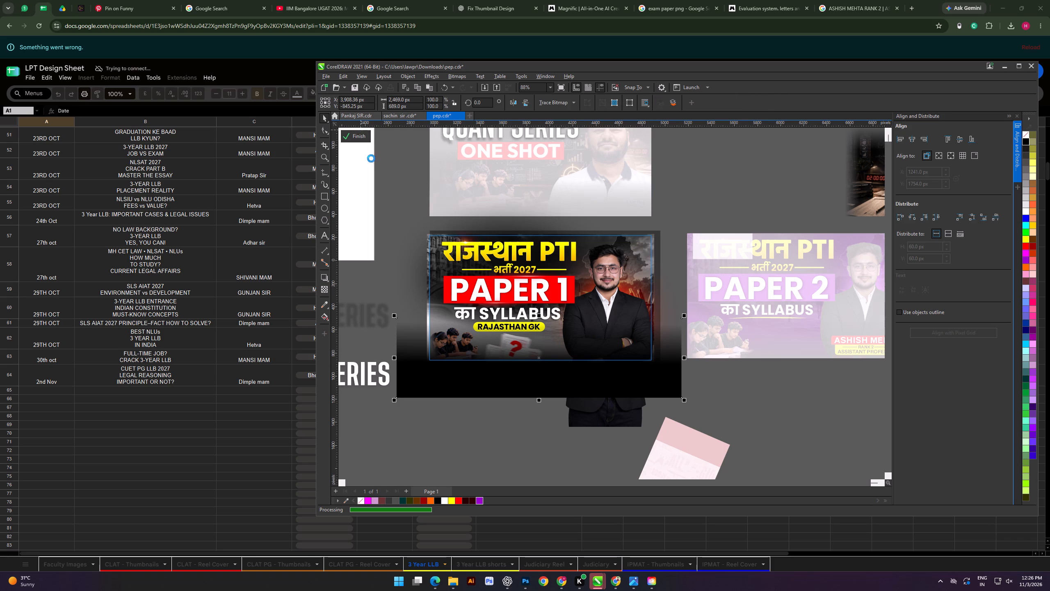
click(373, 160)
Paste the copied question papers, question mark and RAJASTHAN GK pill, and place them in the empty area below the Paper 2 thumbnail.
scroll(505, 314, down, 4)
click(498, 378)
key(ctrl+v)
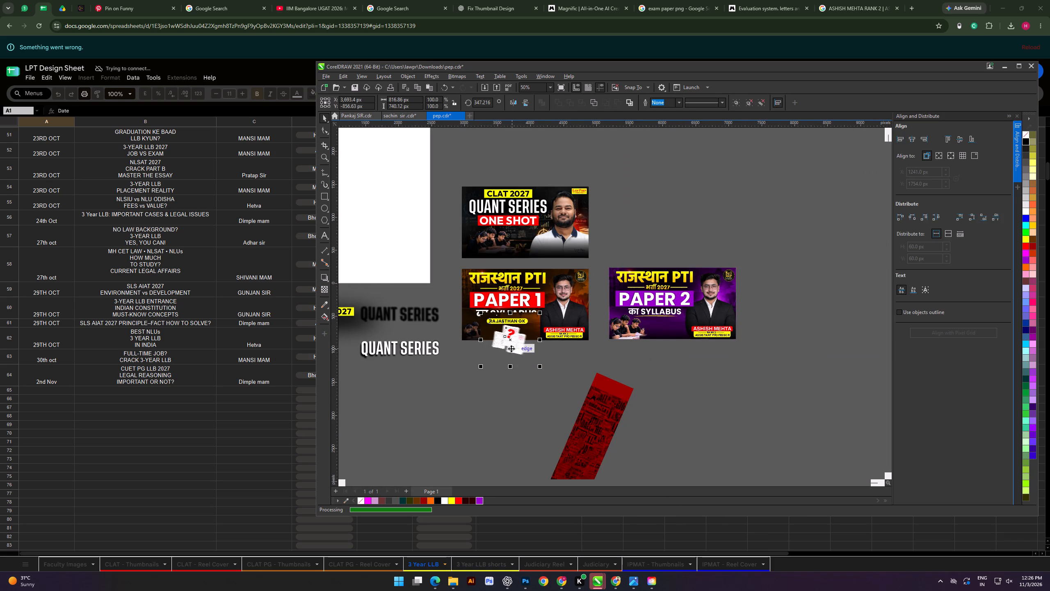
drag(510, 346, 724, 402)
click(711, 435)
scroll(725, 382, up, 6)
click(653, 360)
shift+scroll(654, 358, down, 4)
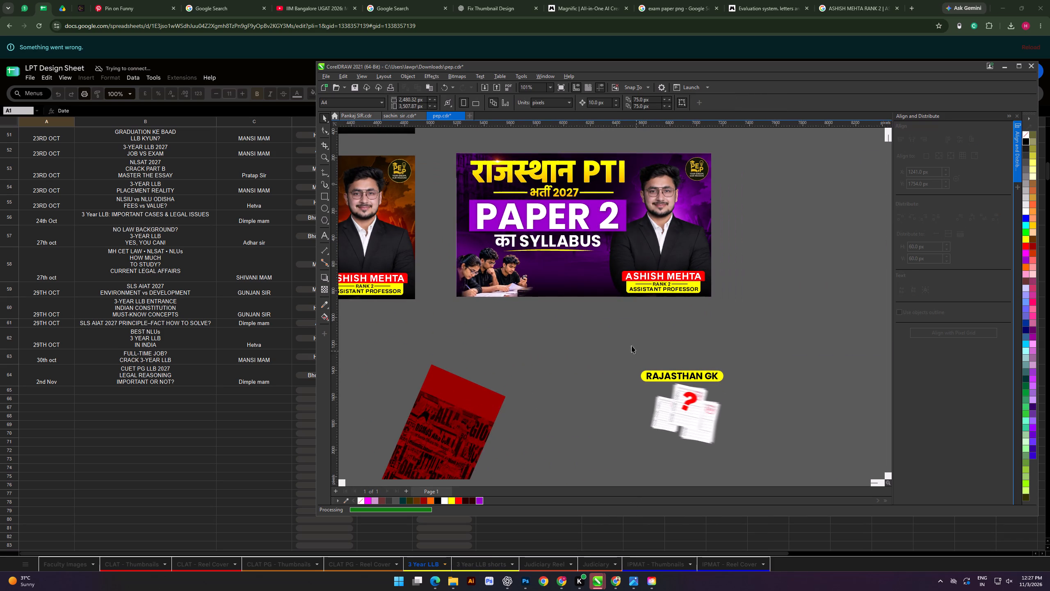
shift+scroll(632, 346, down, 1)
Scale the students image in the Paper 2 contents down to about 481 by 560 px from its lower outer corner, and finish editing.
double_click(482, 283)
click(481, 282)
scroll(482, 265, up, 3)
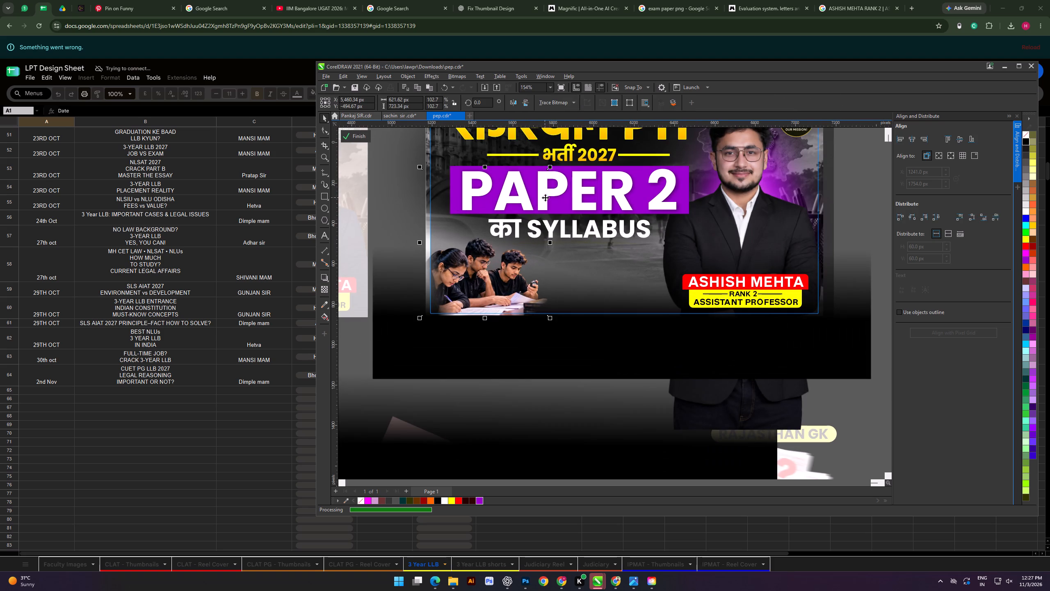
drag(551, 165, 550, 198)
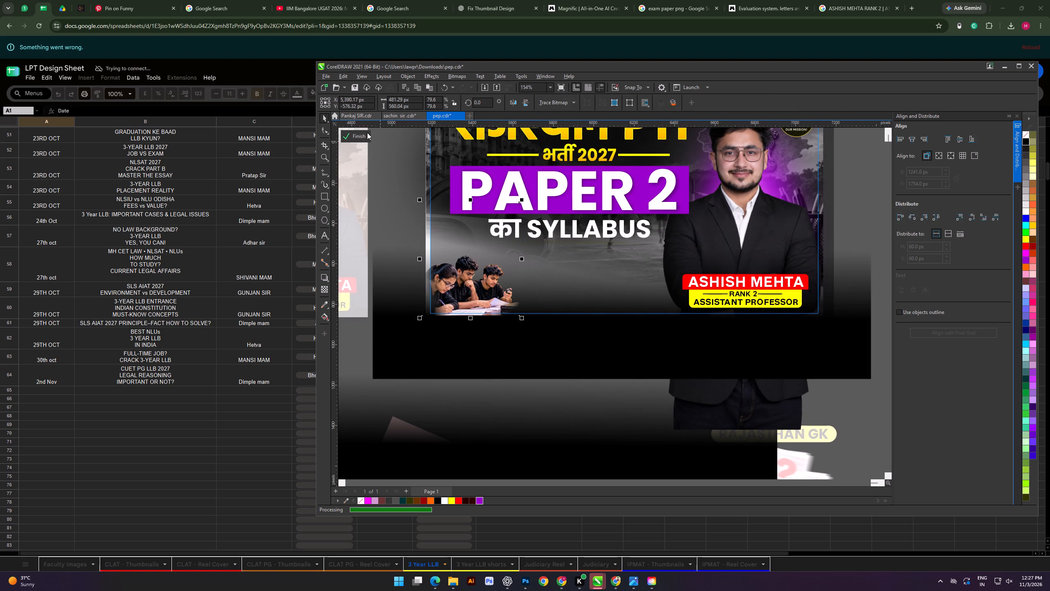
click(355, 140)
scroll(550, 282, down, 4)
click(567, 362)
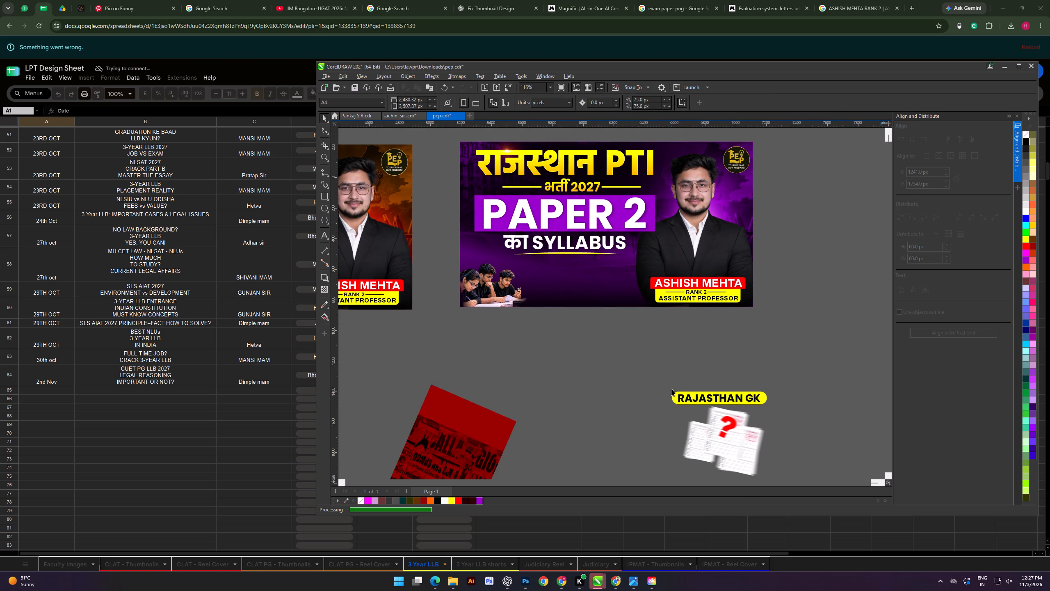
Move the RAJASTHAN GK text and its yellow pill away from the question papers to just beneath the Paper 2 thumbnail.
drag(650, 377, 787, 412)
drag(758, 402, 622, 348)
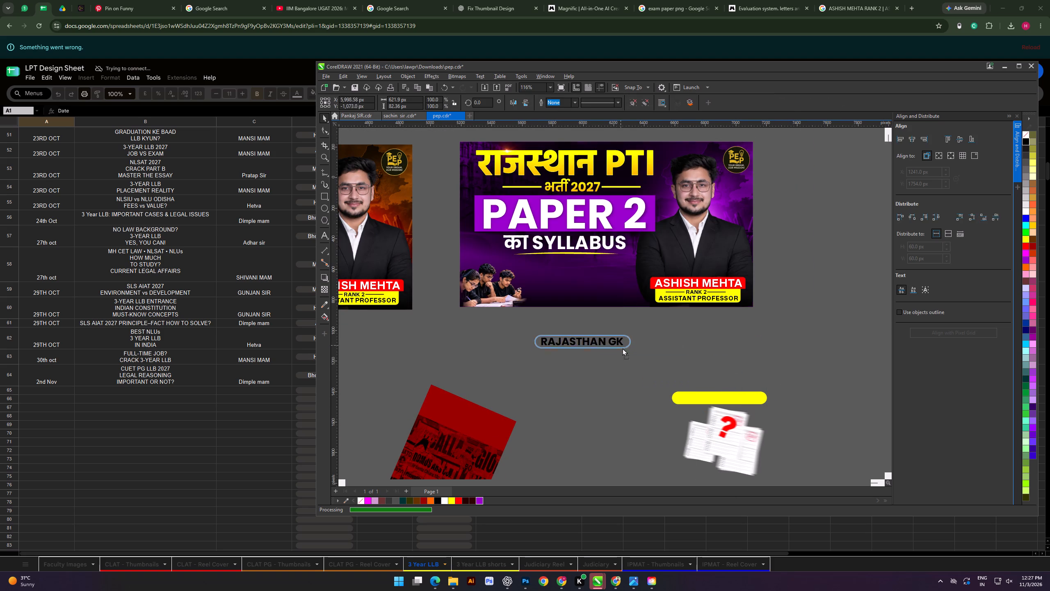
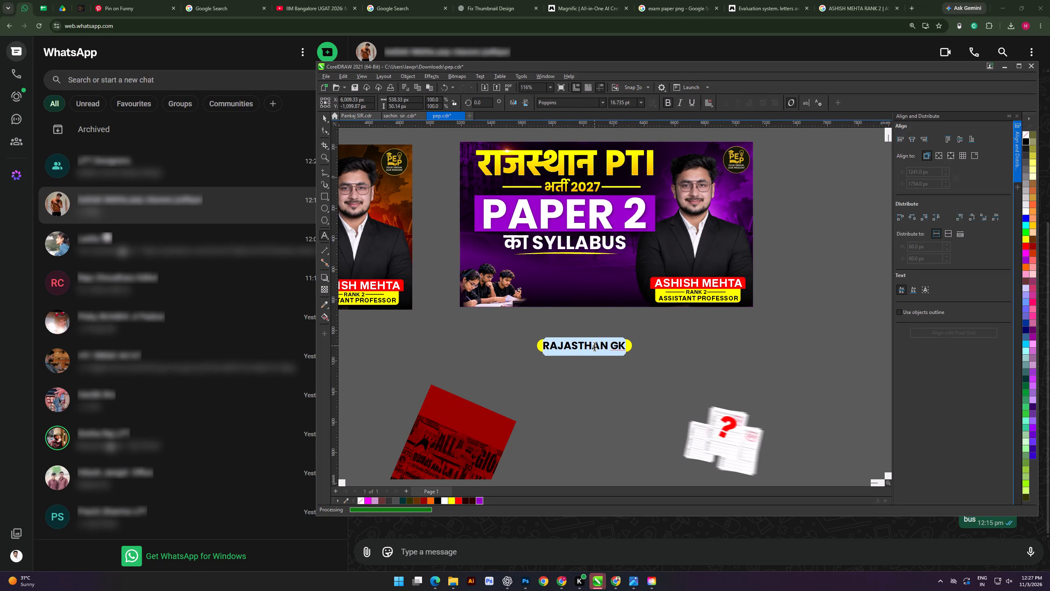
Replace the RAJASTHAN GK text on the yellow pill with the copied शारीरिक शिक्षा.
key(ctrl+v)
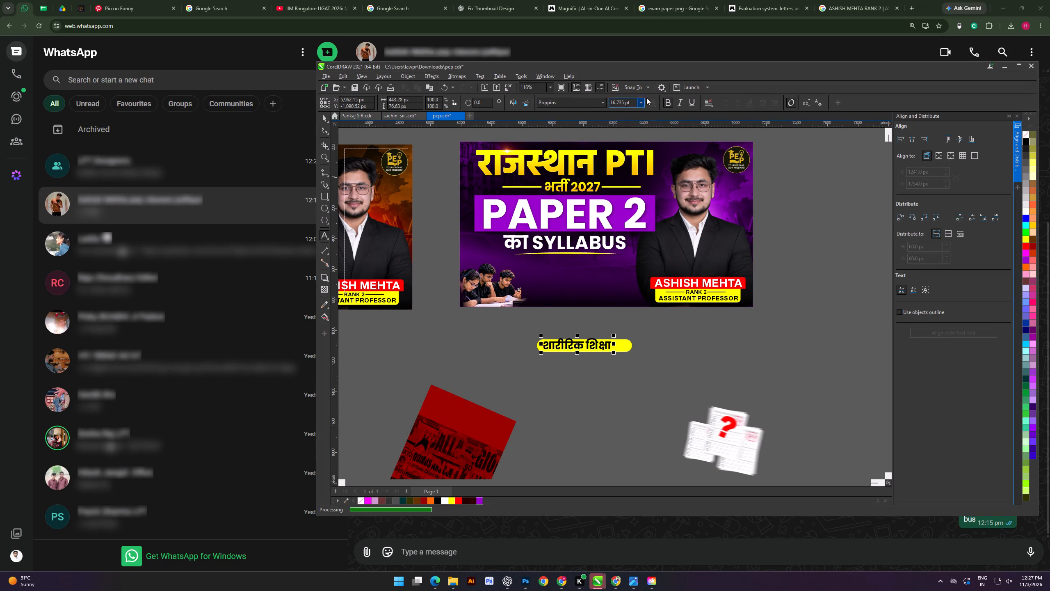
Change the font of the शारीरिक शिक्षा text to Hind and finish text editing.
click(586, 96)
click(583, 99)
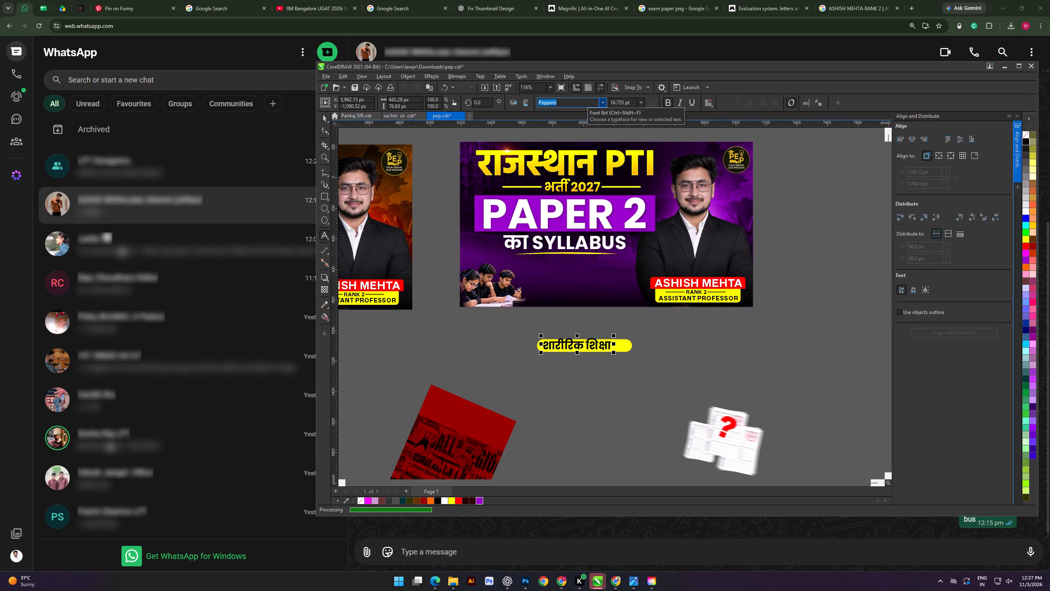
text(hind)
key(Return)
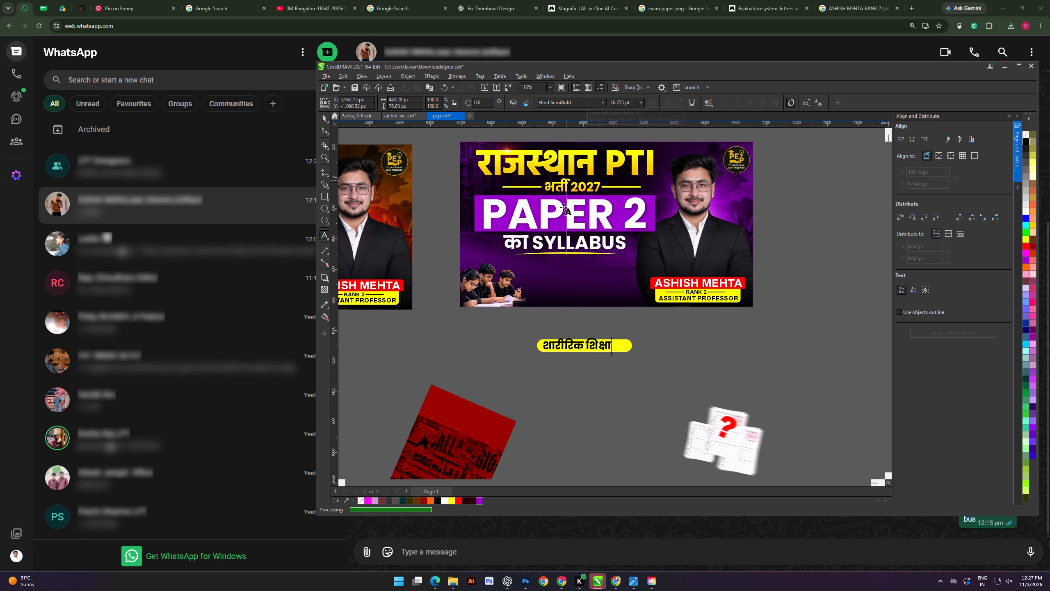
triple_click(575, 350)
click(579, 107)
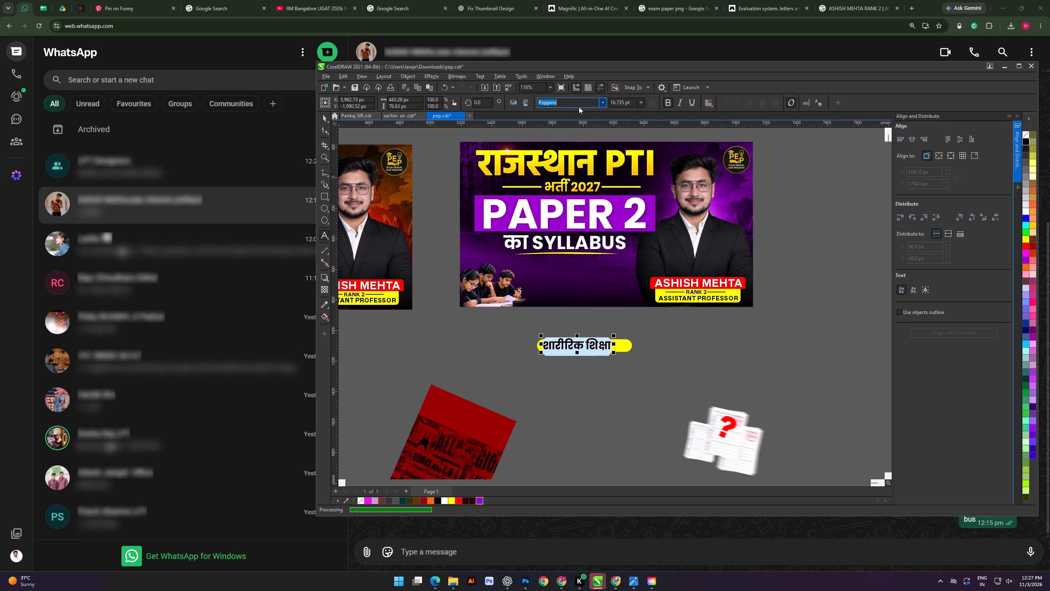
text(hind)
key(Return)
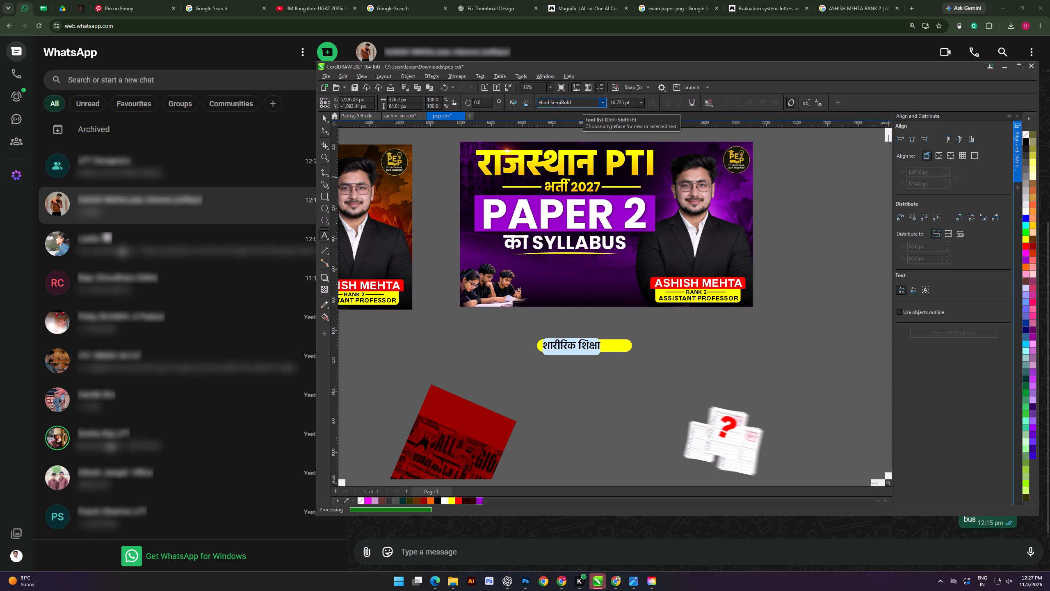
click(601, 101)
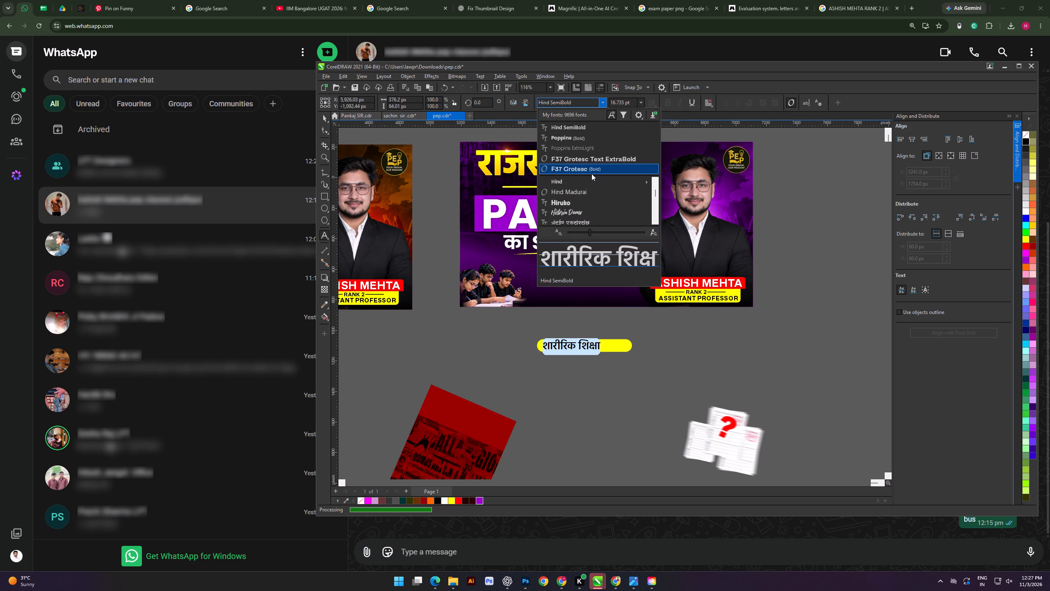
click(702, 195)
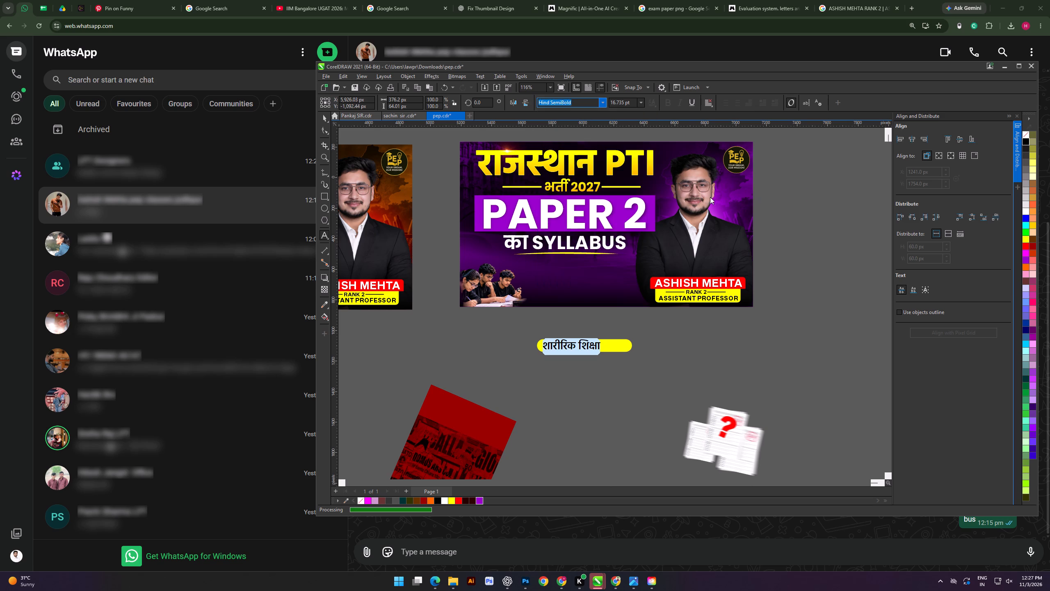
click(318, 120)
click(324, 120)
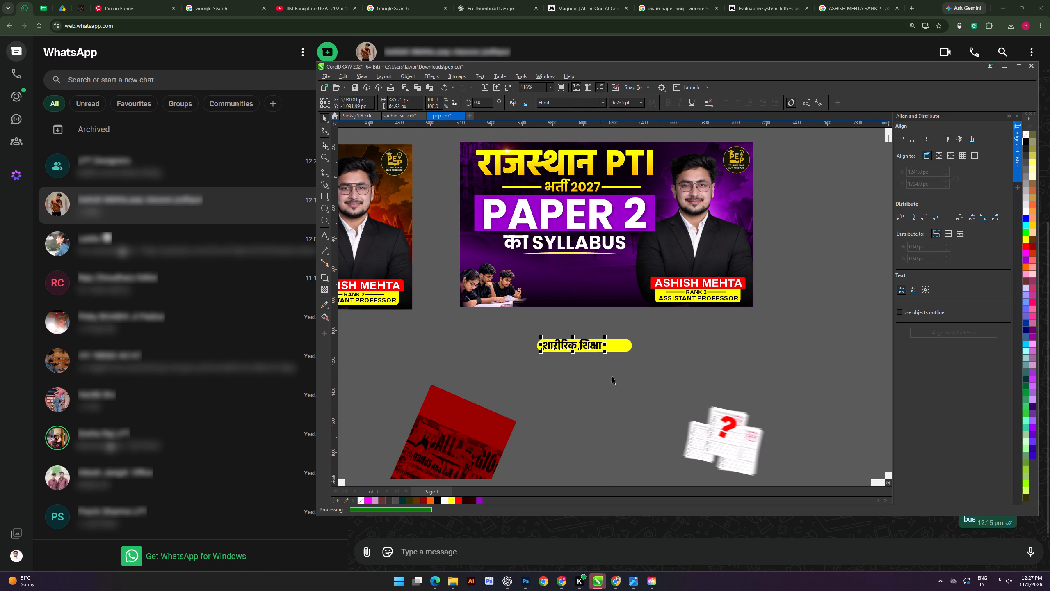
Set the font of the whole शारीरिक शिक्षा text to Anek and leave text editing.
click(614, 379)
scroll(599, 342, up, 11)
click(604, 350)
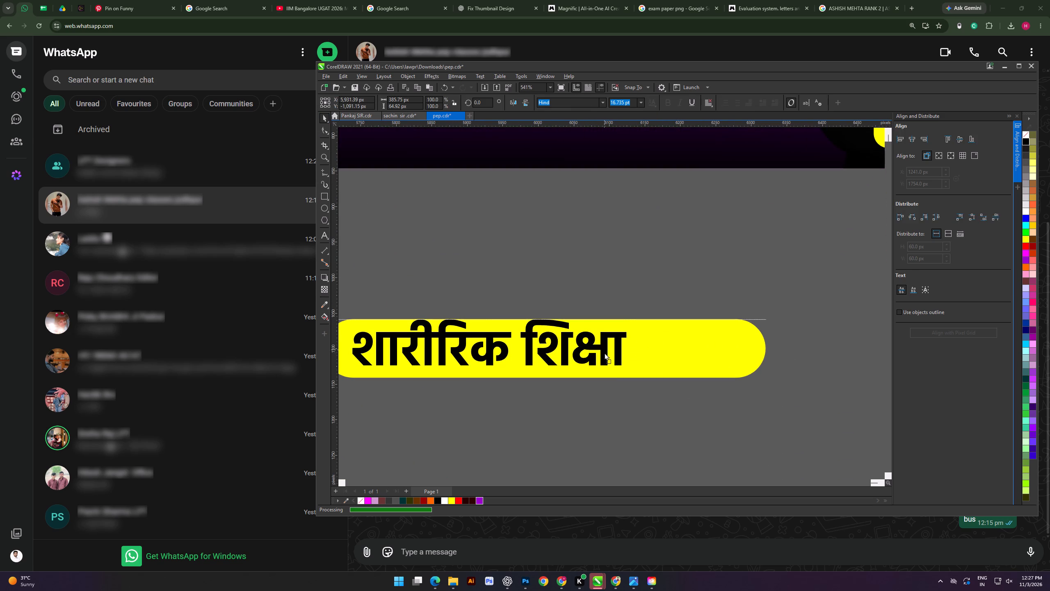
click(596, 250)
double_click(601, 350)
key(ctrl+a)
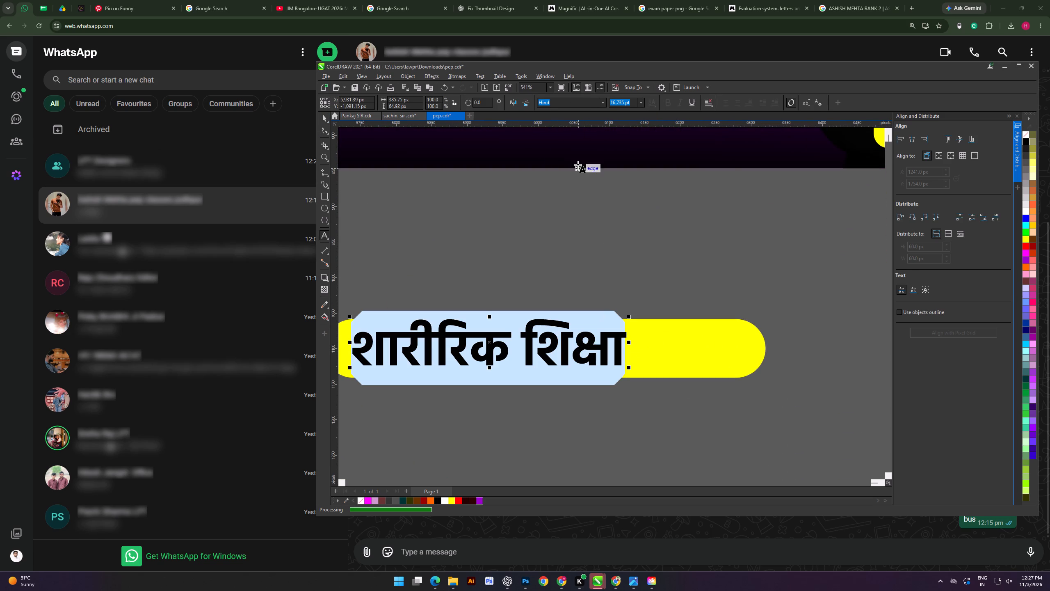
click(559, 102)
text(anek)
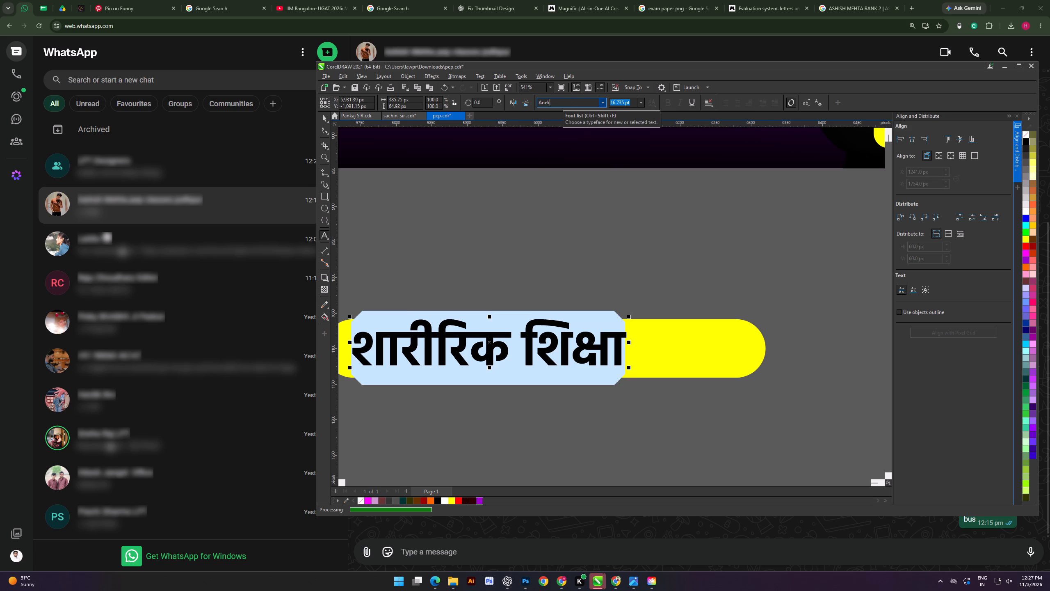
key(Return)
click(575, 190)
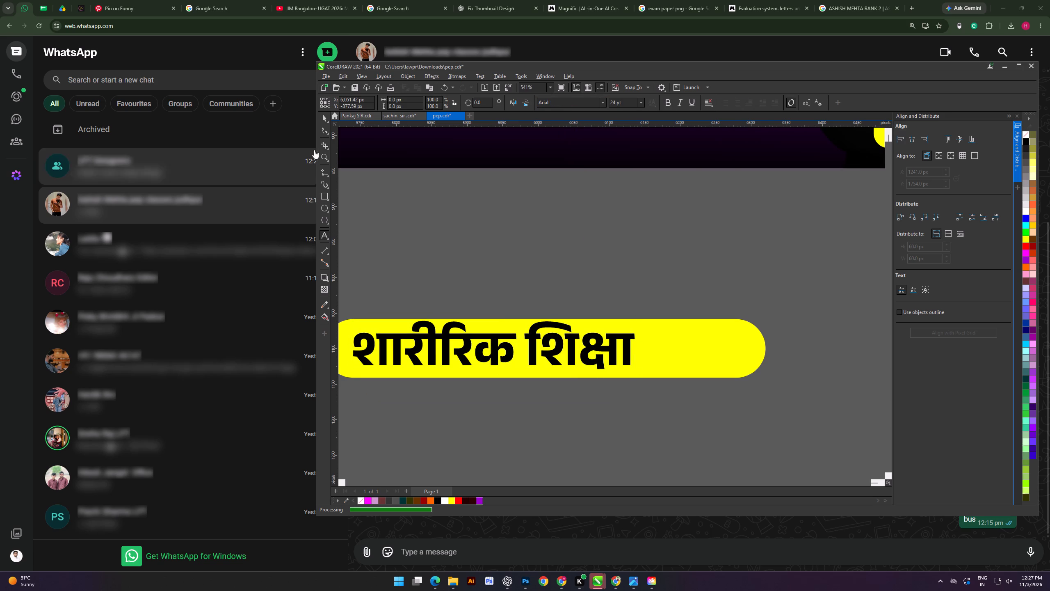
click(324, 117)
click(619, 195)
Shorten the yellow pill behind शारीरिक शिक्षा from its empty end to about 483 px wide.
scroll(613, 342, down, 3)
shift+scroll(606, 350, up, 10)
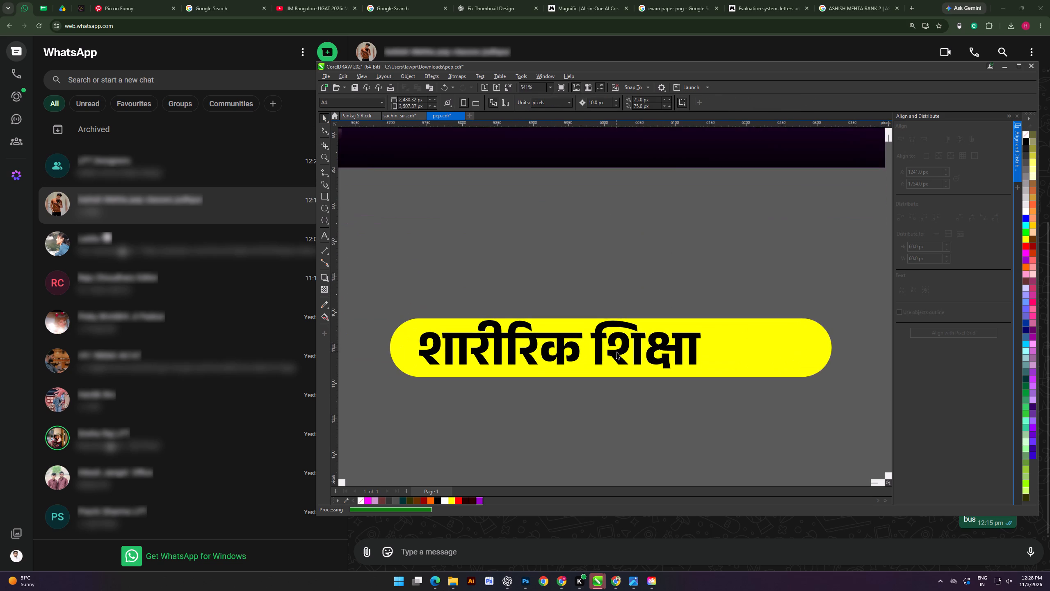
click(619, 352)
click(834, 355)
click(787, 360)
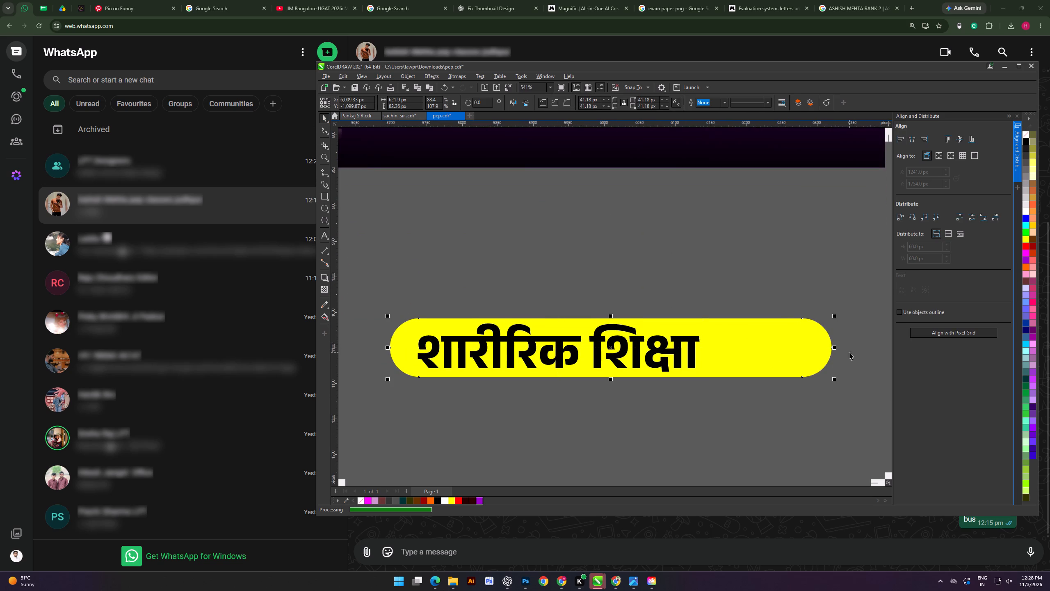
drag(835, 347, 737, 354)
Centre the शारीरिक शिक्षा text horizontally on the yellow pill.
click(701, 395)
click(688, 360)
shift+click(706, 360)
click(908, 136)
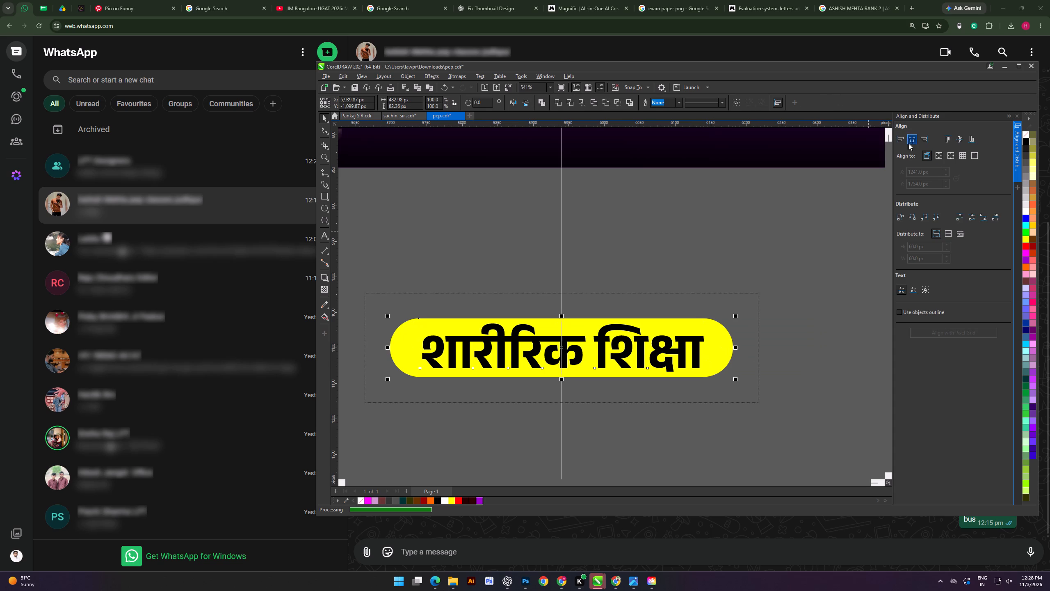
click(870, 227)
Trim the yellow pill slightly at the start of the text, to about 474 px wide.
scroll(518, 298, down, 4)
scroll(470, 311, up, 5)
click(457, 320)
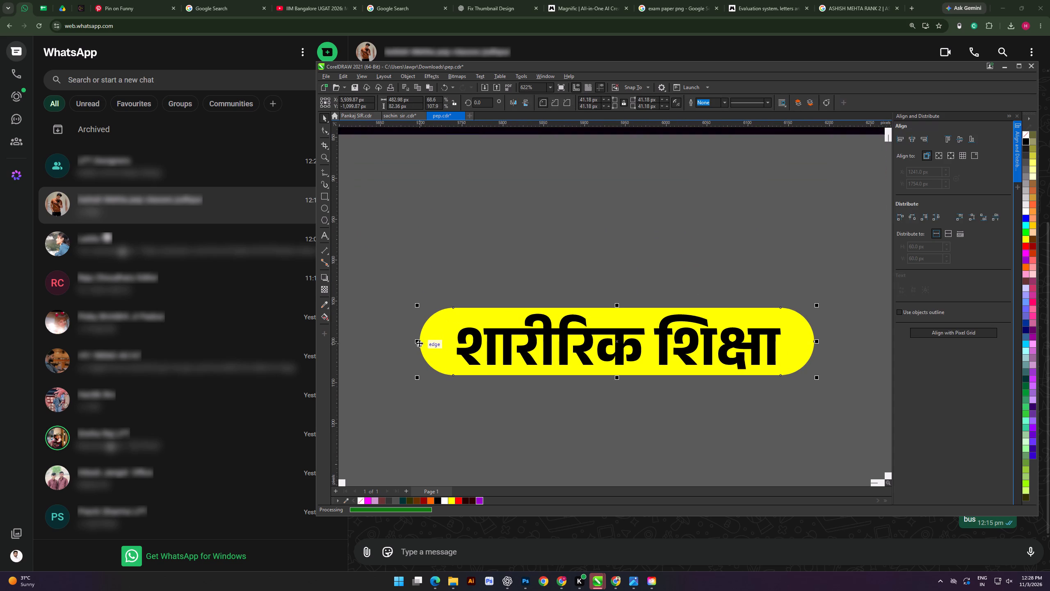
drag(418, 343, 426, 342)
click(454, 383)
Move the yellow pill and its शारीरिक शिक्षा text onto the Paper 2 thumbnail, just below the का SYLLABUS underline.
scroll(539, 317, down, 3)
click(447, 298)
drag(413, 303, 796, 389)
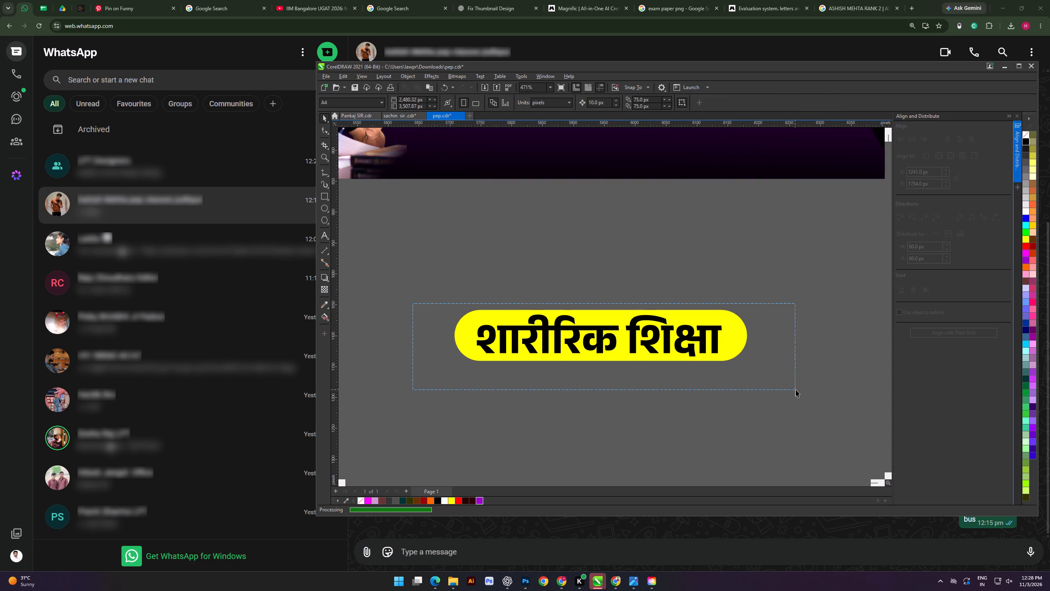
drag(796, 389, 800, 389)
scroll(644, 348, down, 5)
alt+scroll(643, 349, up, 6)
drag(656, 379, 627, 203)
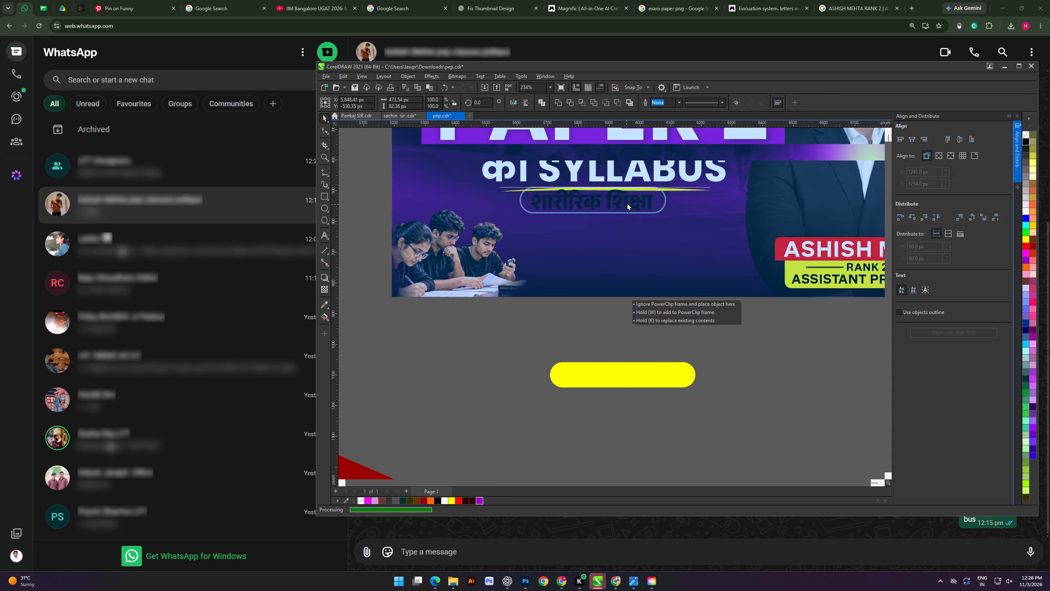
drag(627, 203, 632, 215)
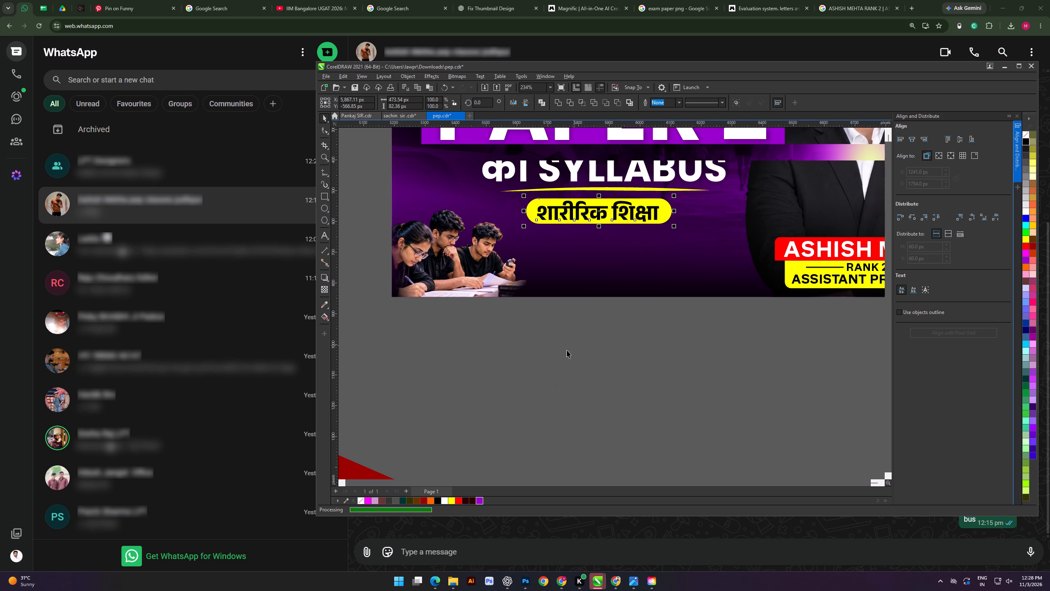
Enlarge the शारीरिक शिक्षा pill and text to about 571 by 99 px and shift them to sit centred beneath का SYLLABUS.
click(564, 351)
scroll(603, 258, down, 4)
shift+scroll(607, 262, up, 4)
drag(552, 318, 696, 232)
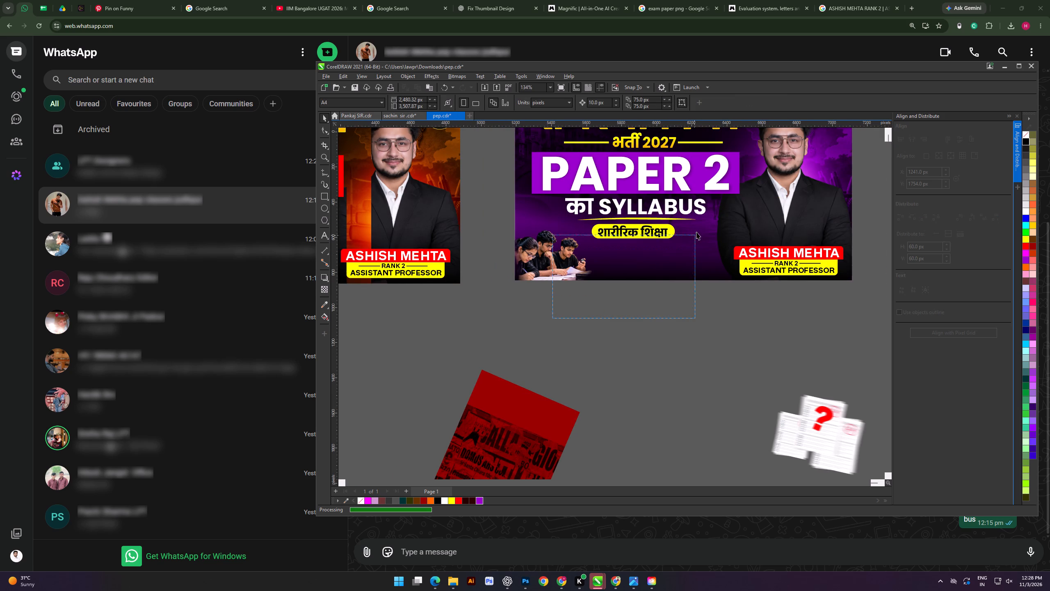
drag(696, 232, 705, 218)
click(634, 285)
drag(554, 323, 708, 225)
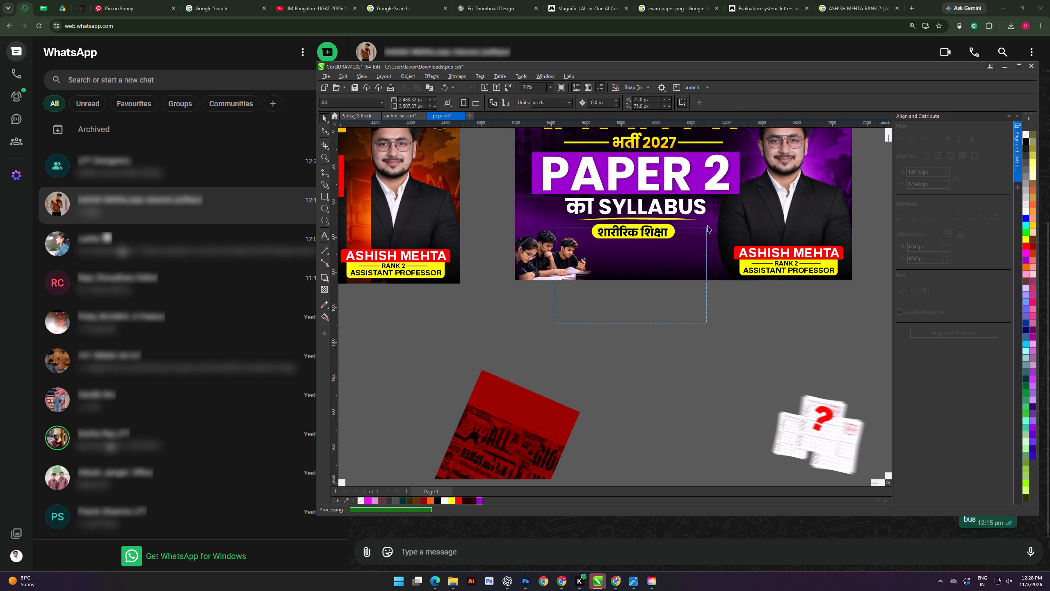
drag(708, 225, 714, 220)
shift+drag(679, 241, 687, 249)
scroll(657, 242, up, 3)
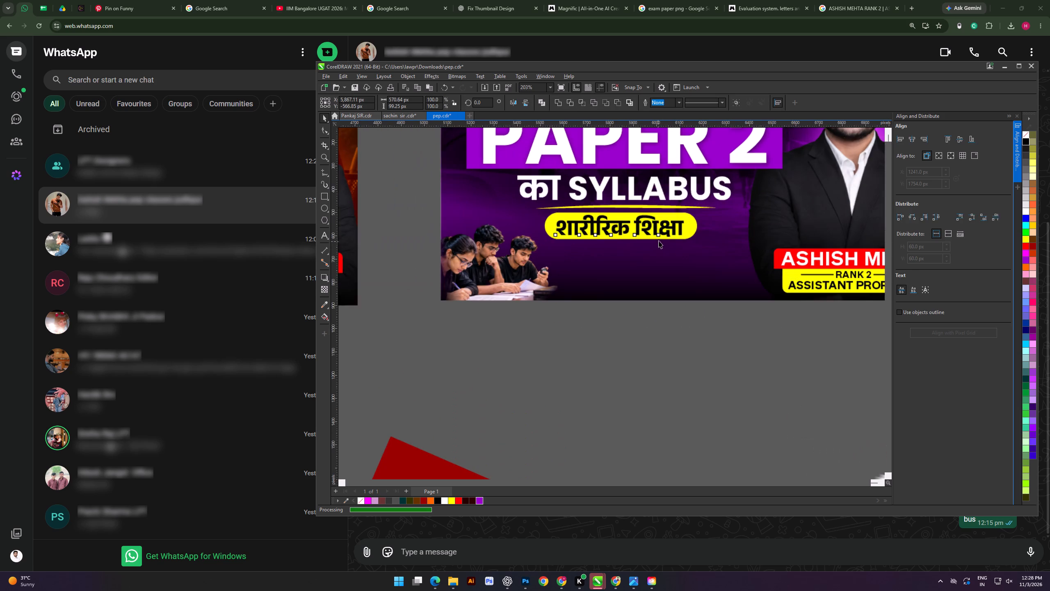
drag(675, 227, 680, 228)
scroll(680, 229, down, 4)
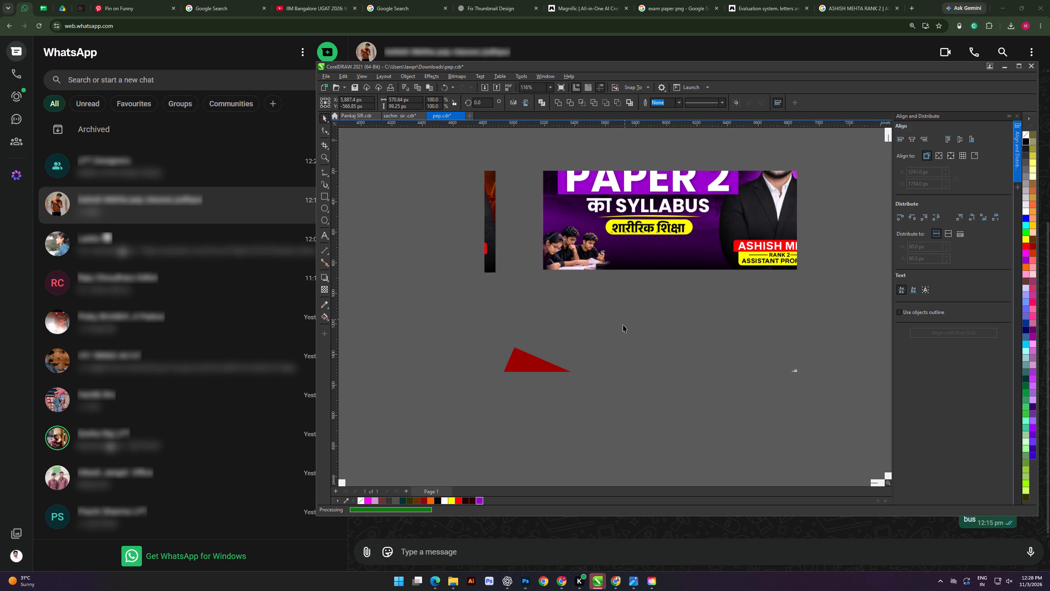
click(623, 325)
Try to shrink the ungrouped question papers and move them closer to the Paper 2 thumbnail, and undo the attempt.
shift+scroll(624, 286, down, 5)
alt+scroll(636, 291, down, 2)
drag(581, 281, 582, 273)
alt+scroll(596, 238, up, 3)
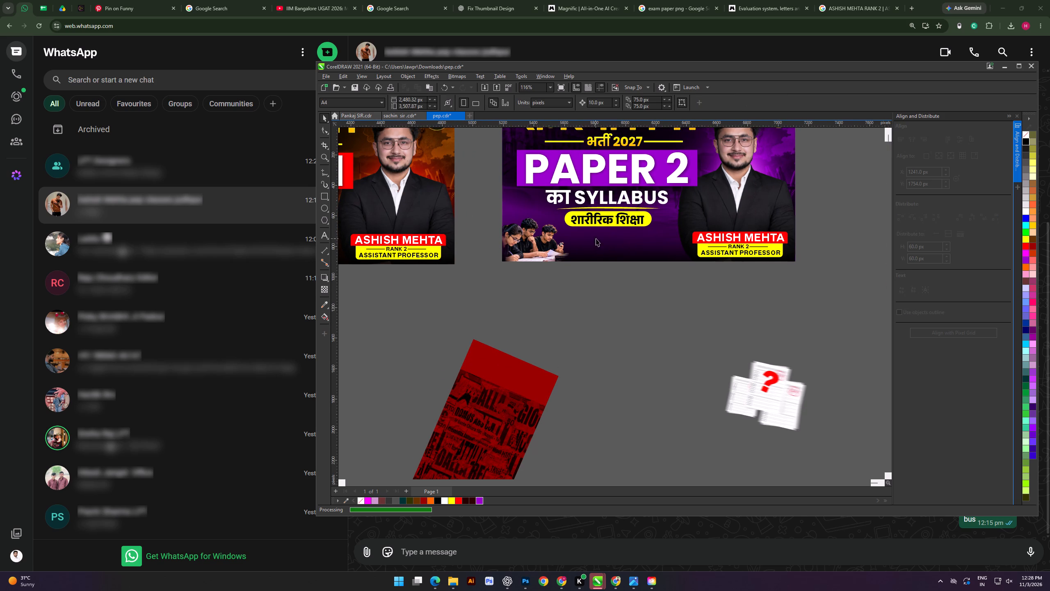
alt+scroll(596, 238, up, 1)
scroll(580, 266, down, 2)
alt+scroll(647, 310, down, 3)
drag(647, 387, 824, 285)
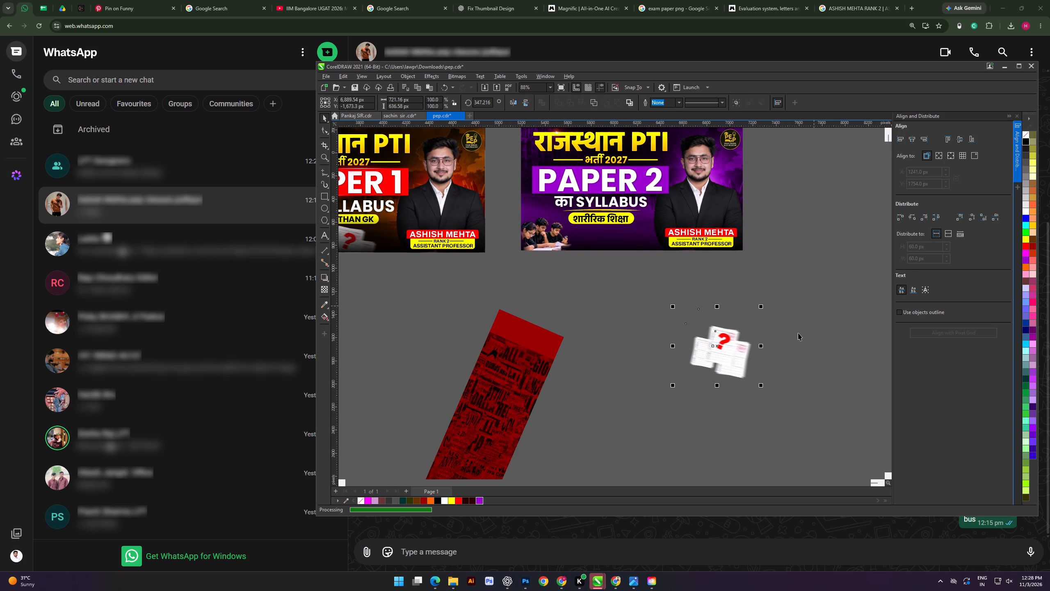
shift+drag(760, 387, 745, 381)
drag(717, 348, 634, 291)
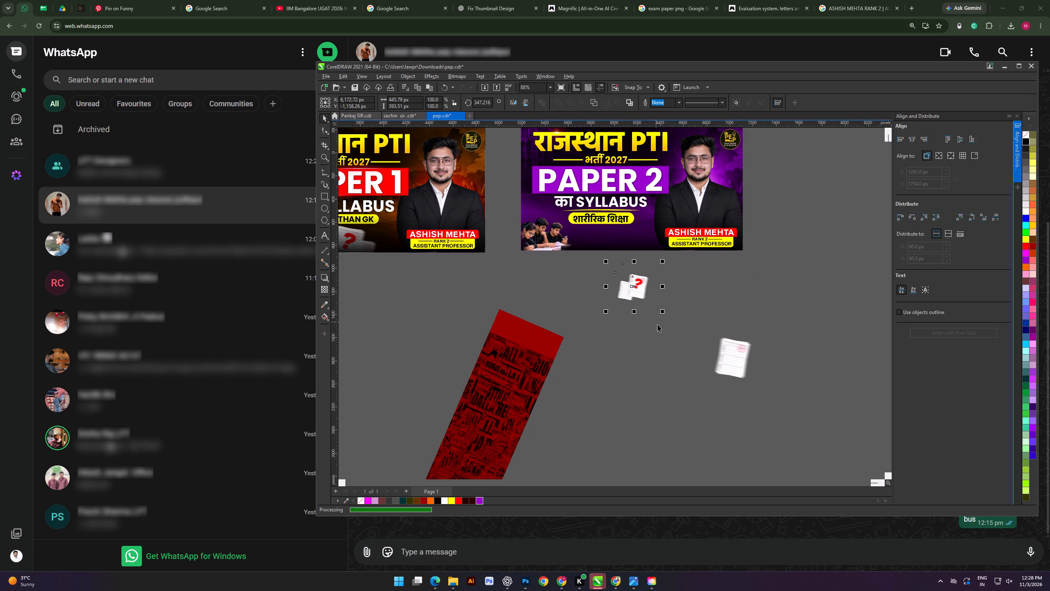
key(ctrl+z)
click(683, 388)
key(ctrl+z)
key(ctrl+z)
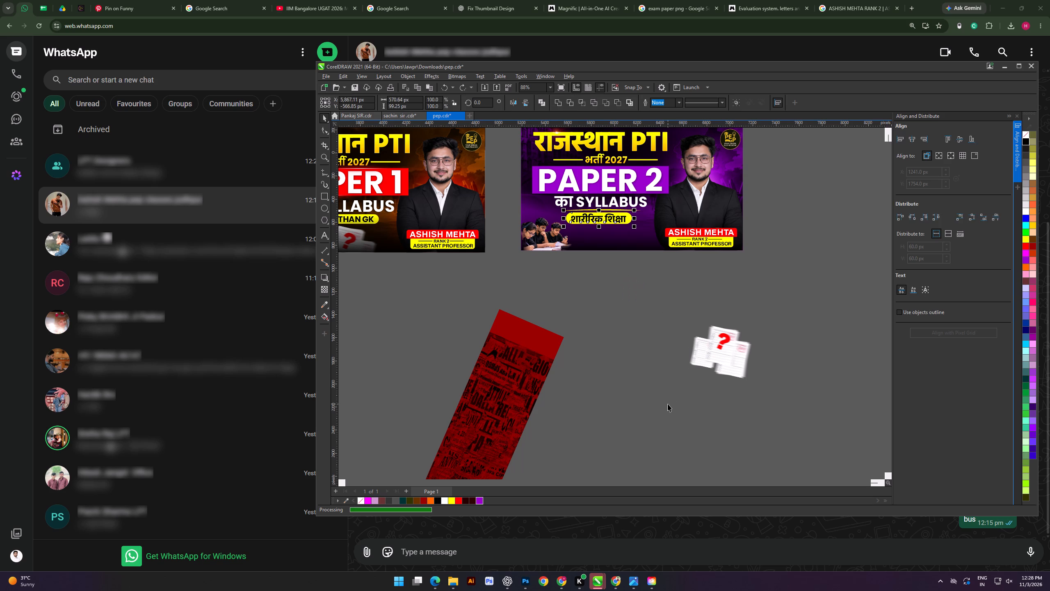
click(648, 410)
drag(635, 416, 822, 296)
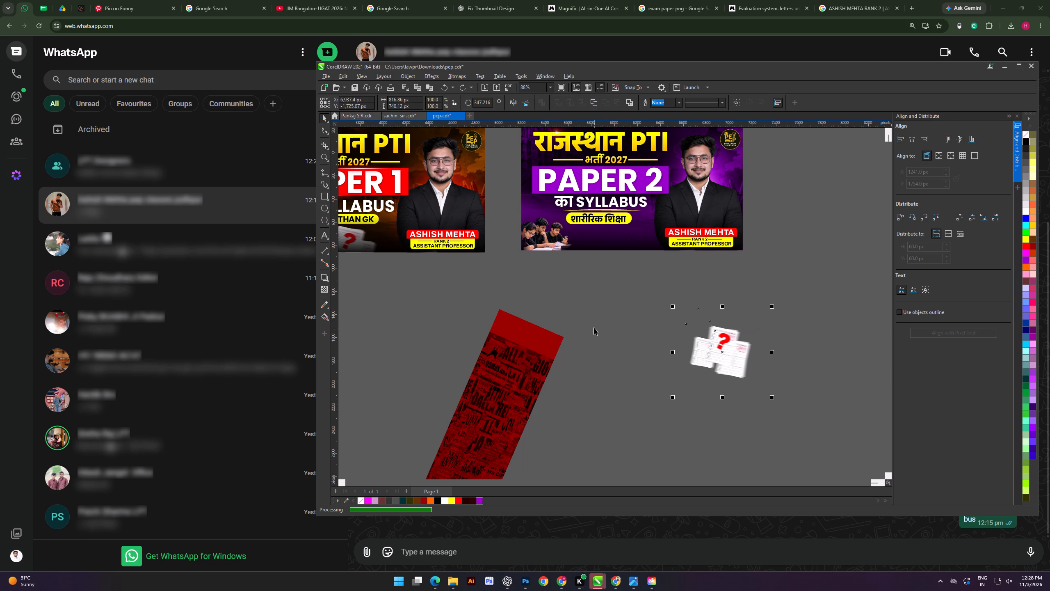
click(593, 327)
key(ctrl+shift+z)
Group all the question papers with the question mark.
click(640, 365)
drag(642, 408, 851, 273)
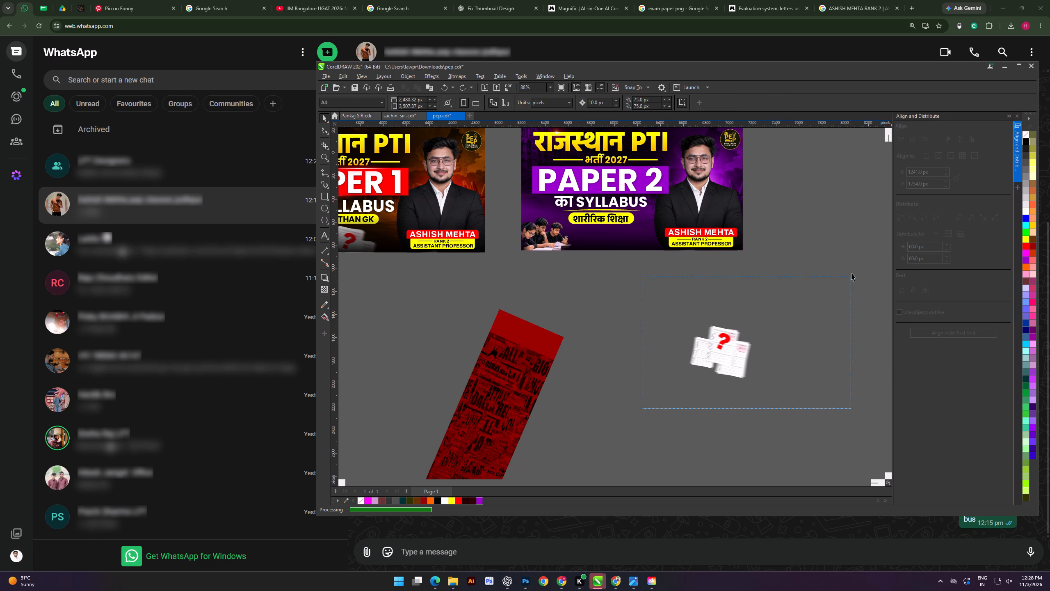
drag(851, 273, 851, 273)
key(ctrl+g)
Scale the question paper group down to about 350 by 317 px and move it just beneath the Paper 2 thumbnail.
shift+drag(774, 397, 751, 393)
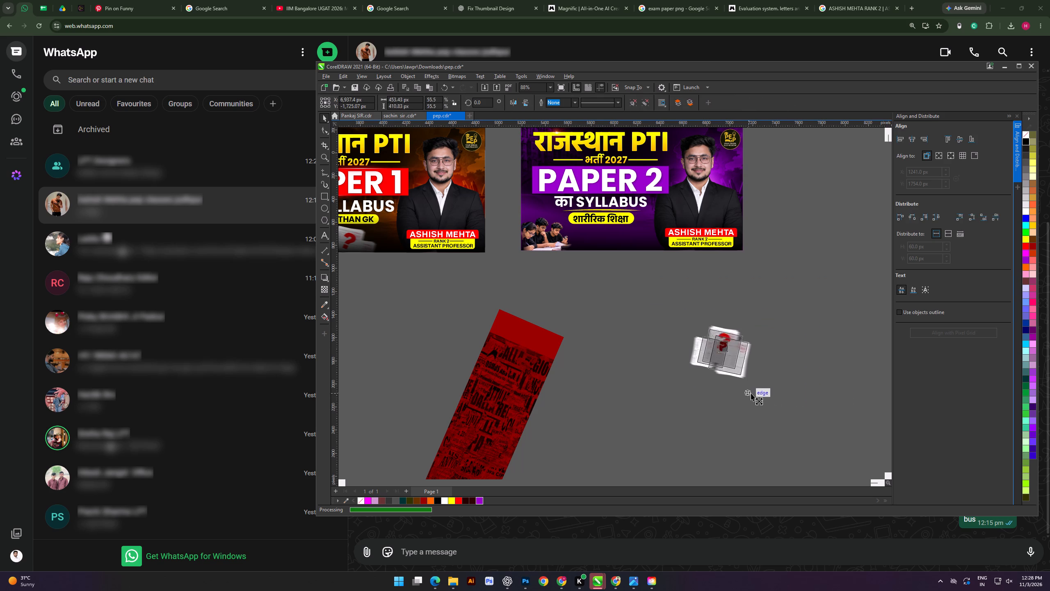
shift+drag(751, 393, 749, 392)
drag(724, 356, 639, 299)
drag(657, 367, 661, 362)
Ungroup the question papers and recolour the red question mark purple.
scroll(623, 299, up, 5)
click(630, 294)
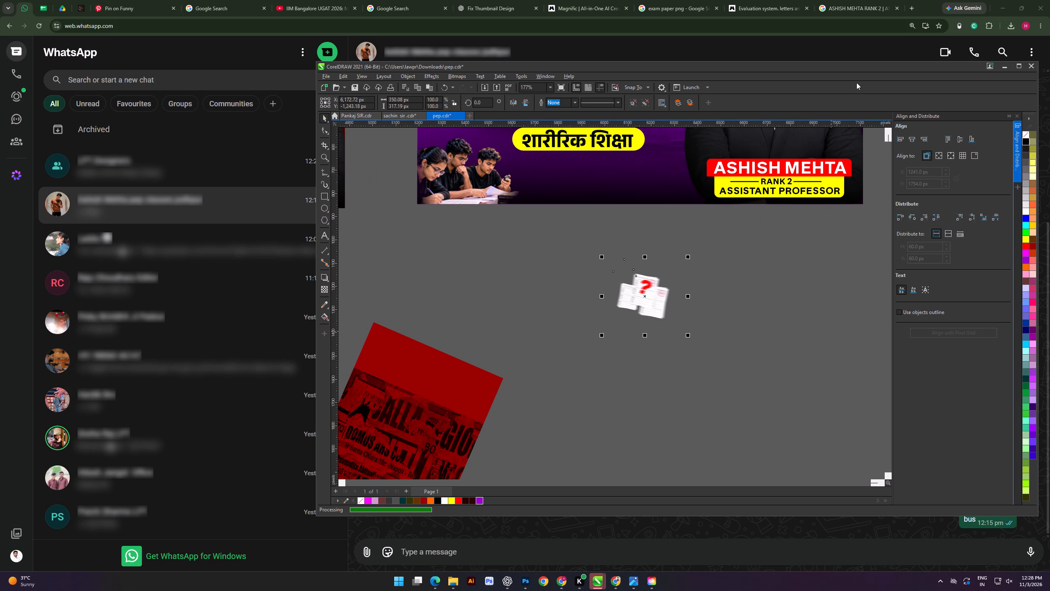
click(644, 103)
click(531, 225)
scroll(667, 288, up, 4)
click(632, 291)
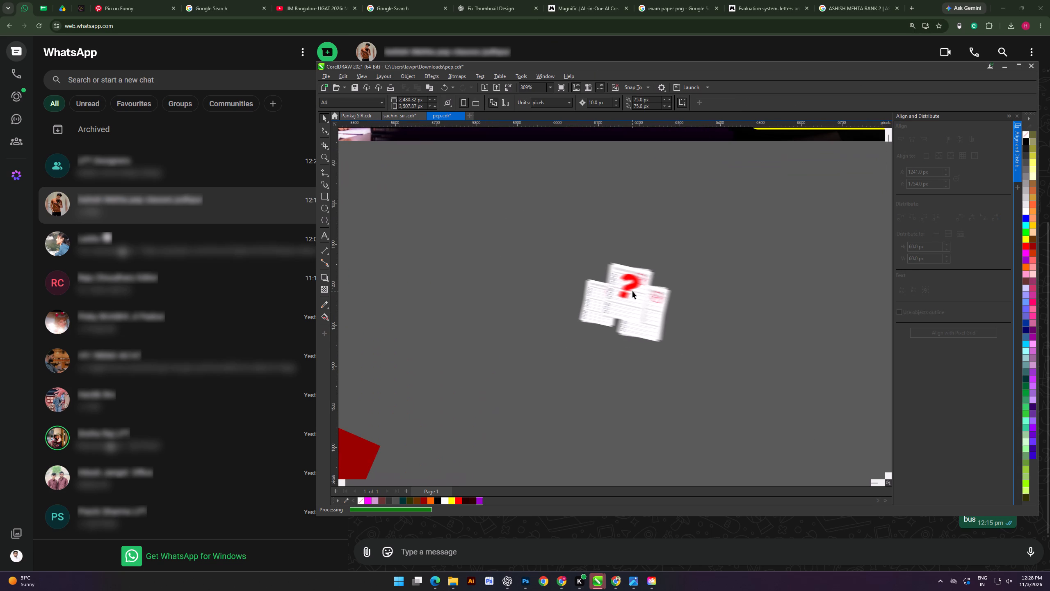
click(630, 288)
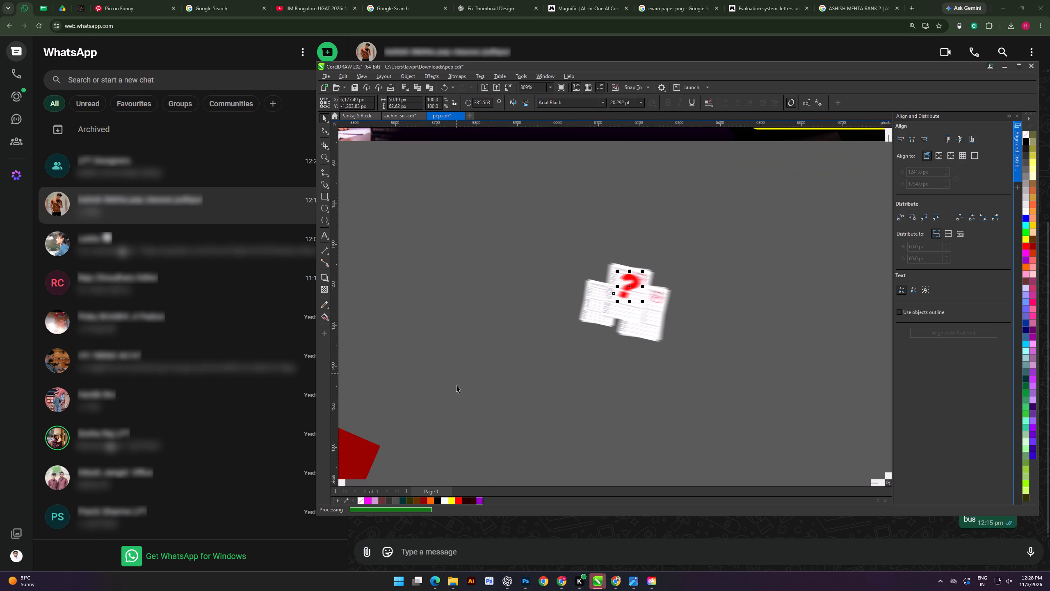
click(481, 497)
click(475, 329)
Group the question papers and the purple question mark together again.
drag(533, 383, 861, 153)
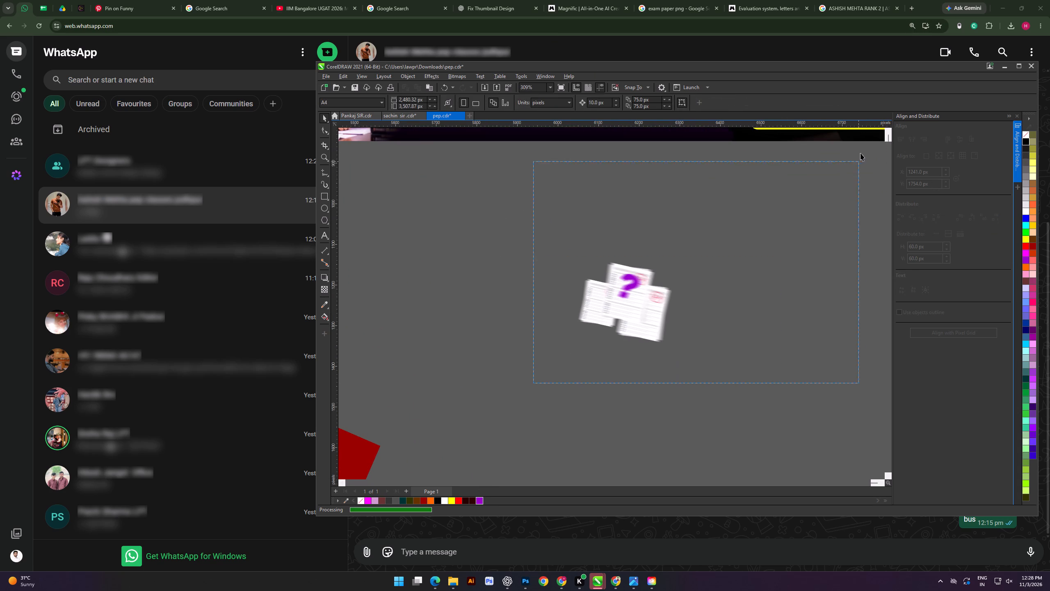
drag(861, 153, 840, 216)
key(ctrl+g)
scroll(680, 281, down, 6)
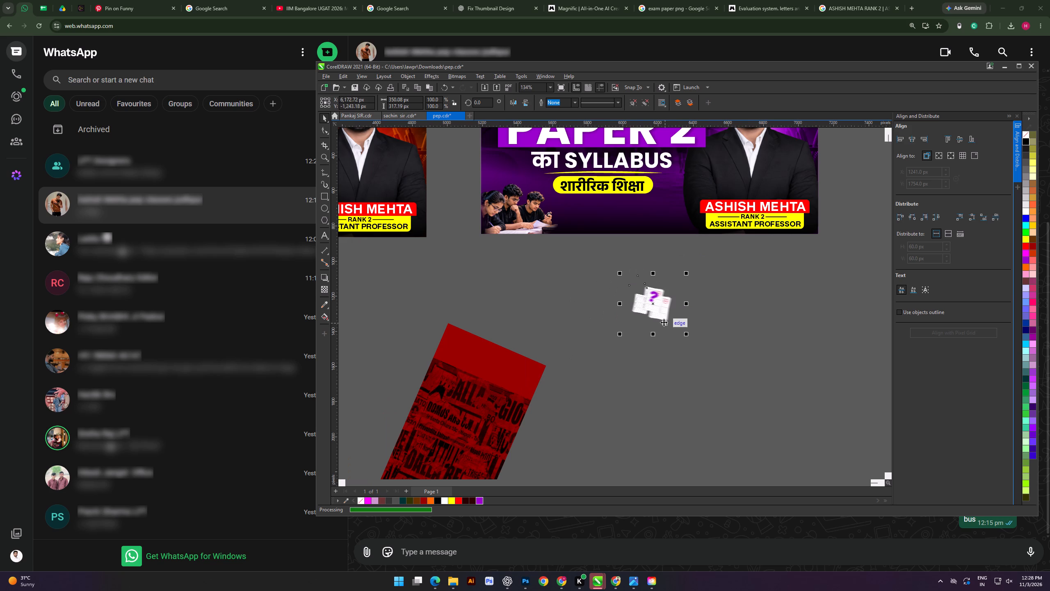
Place the question paper group over the Paper 2 thumbnail's lower edge, rotated about 17.5° and enlarged to about 518 by 437 px.
drag(658, 317, 600, 237)
drag(625, 255, 640, 265)
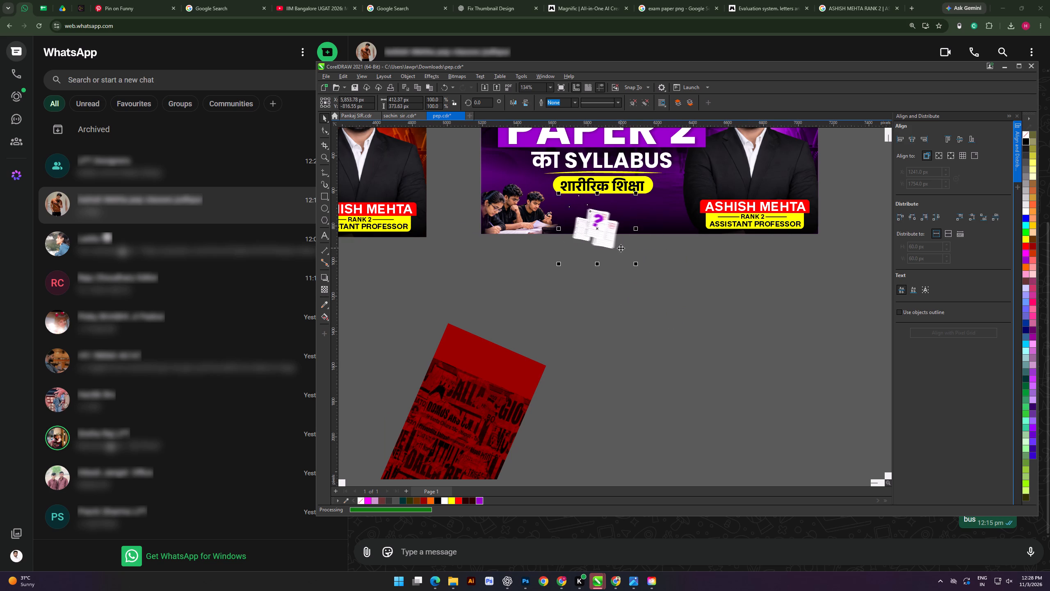
click(621, 248)
drag(635, 266, 658, 257)
click(633, 297)
drag(605, 236, 615, 228)
shift+drag(649, 251, 661, 268)
drag(623, 239, 618, 241)
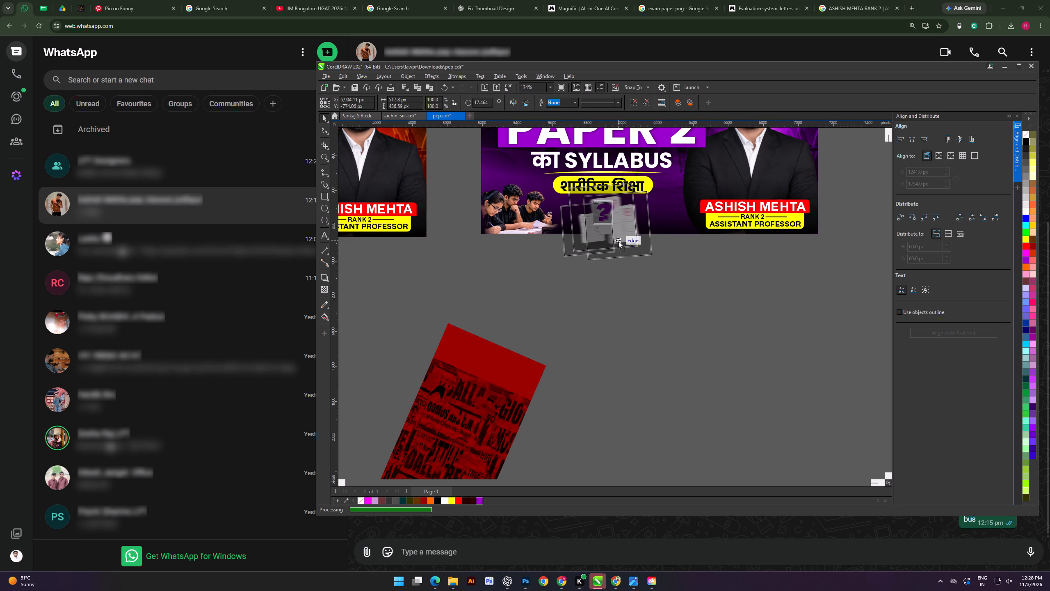
drag(618, 241, 617, 241)
drag(614, 244, 607, 246)
click(607, 246)
click(635, 297)
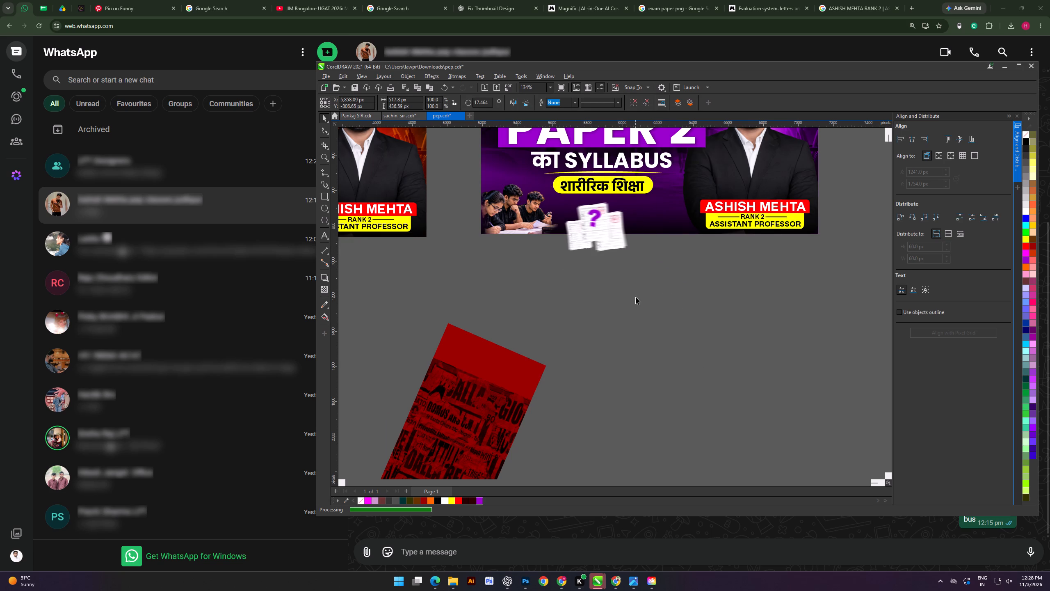
Enlarge the question paper group to about 705 by 594 px and position it beneath the शारीरिक शिक्षा pill.
shift+scroll(699, 243, up, 5)
click(653, 250)
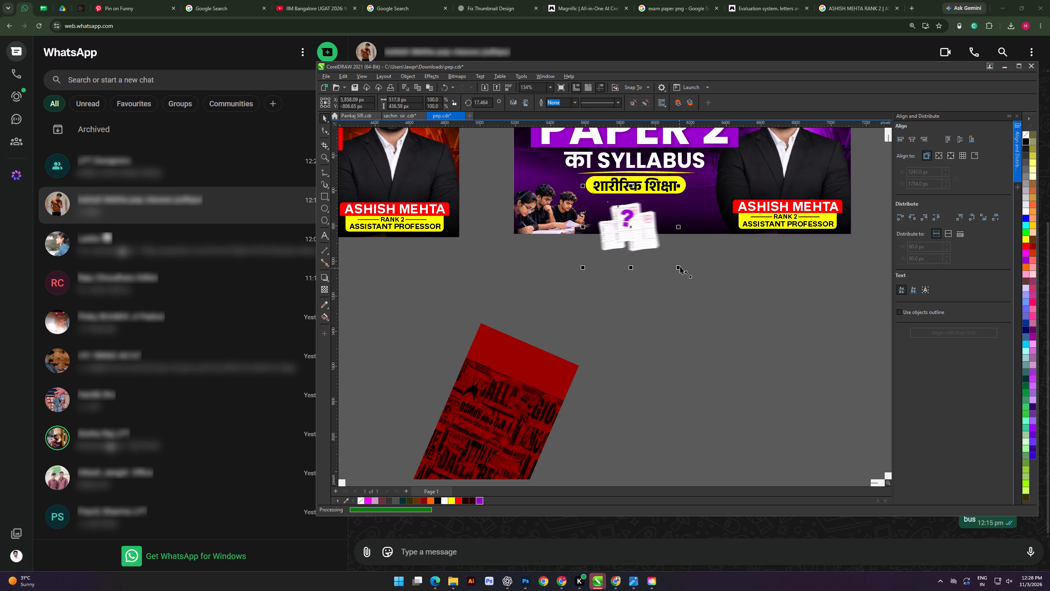
drag(680, 266, 732, 298)
drag(666, 262, 666, 252)
drag(666, 252, 662, 254)
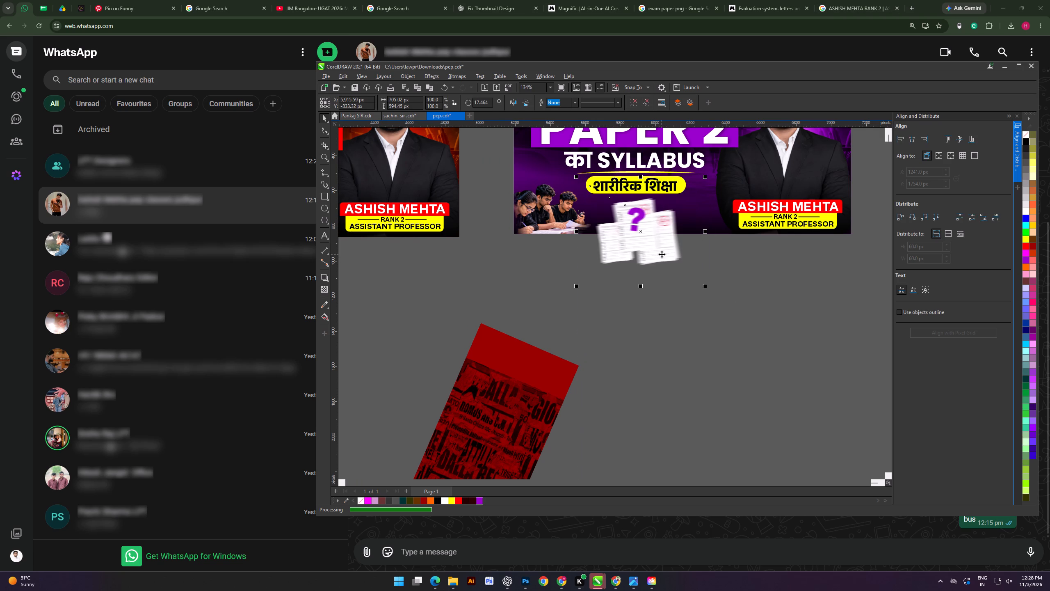
drag(666, 251, 671, 250)
click(671, 250)
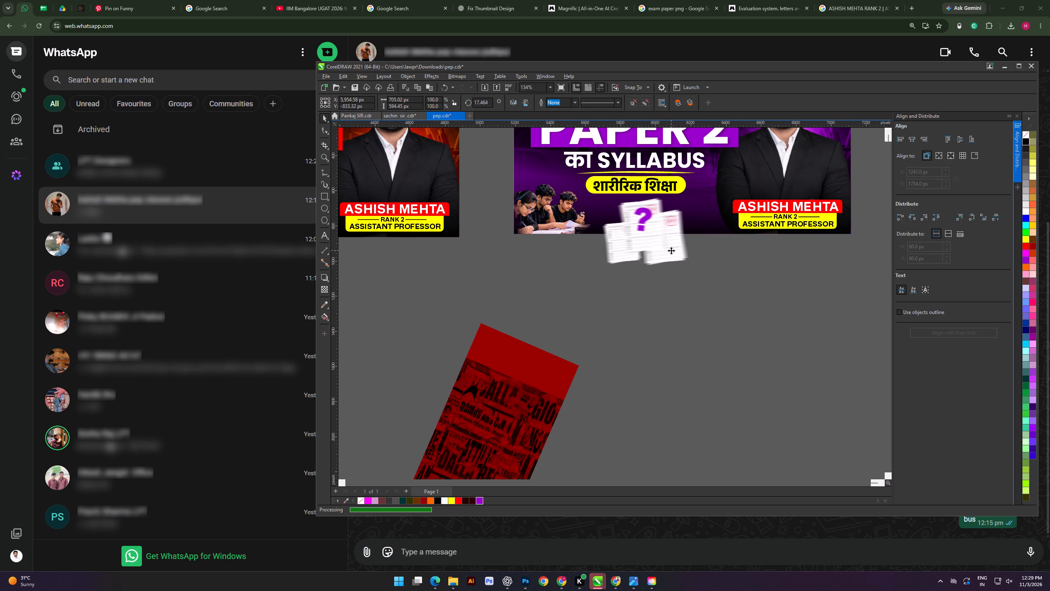
click(630, 335)
PowerClip the question paper group inside the Paper 2 thumbnail's frame.
alt+scroll(635, 296, up, 3)
click(658, 265)
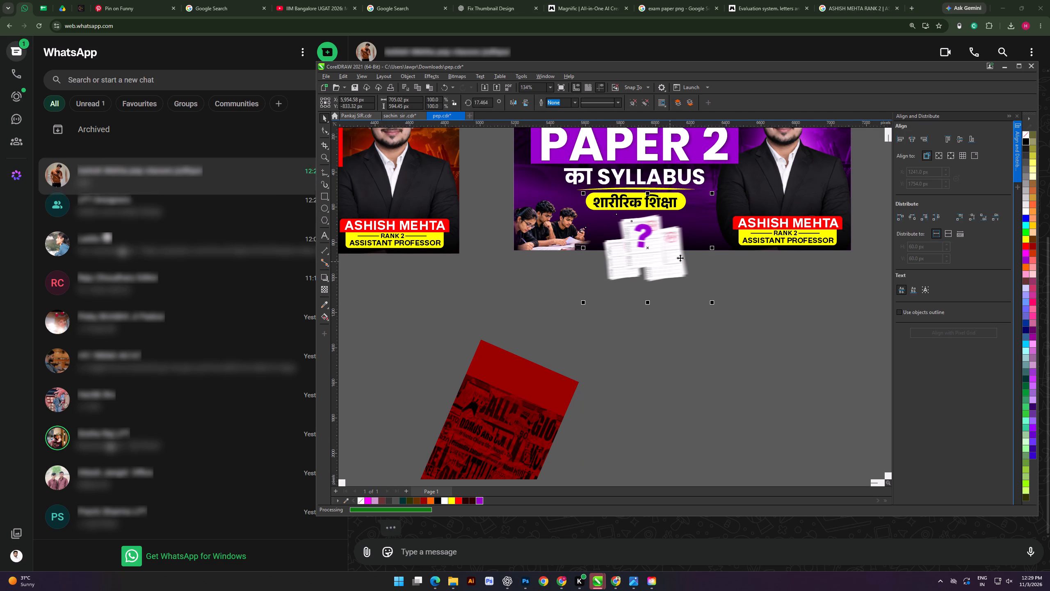
key(d)
click(767, 201)
drag(690, 338, 691, 331)
Open the Paper 2 PowerClip contents for editing and nudge the students image rightward to X about 5,420 px.
double_click(678, 242)
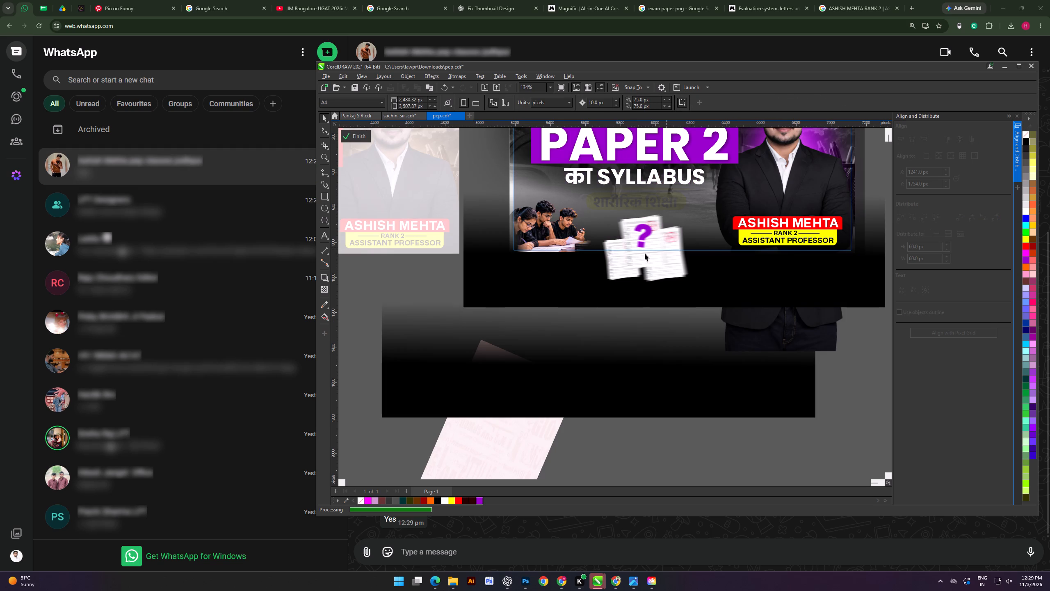
click(516, 232)
key(Right)
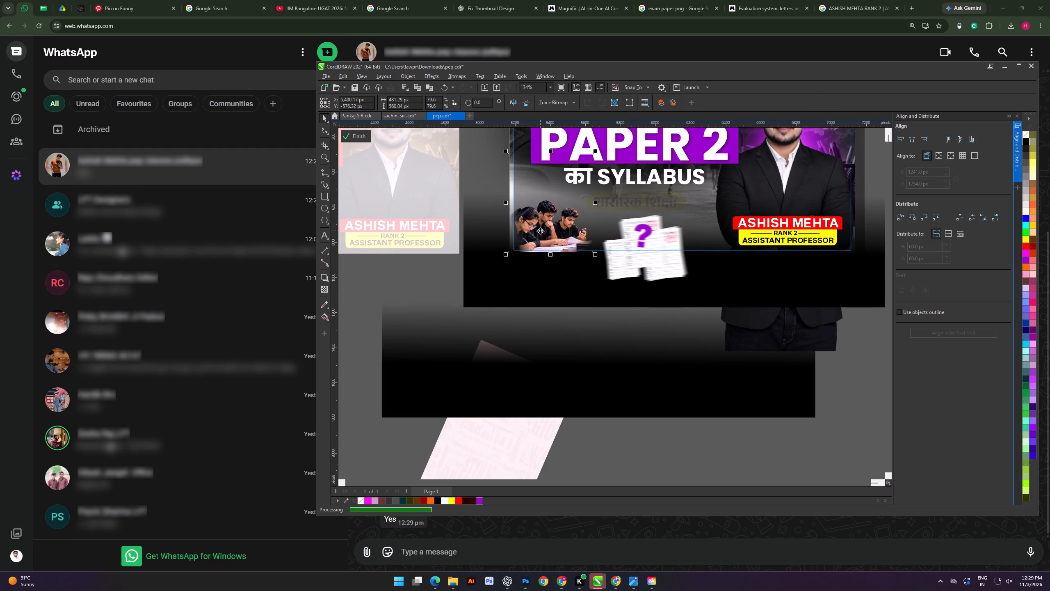
key(Right)
key(Right)
key(Right)
key(Left)
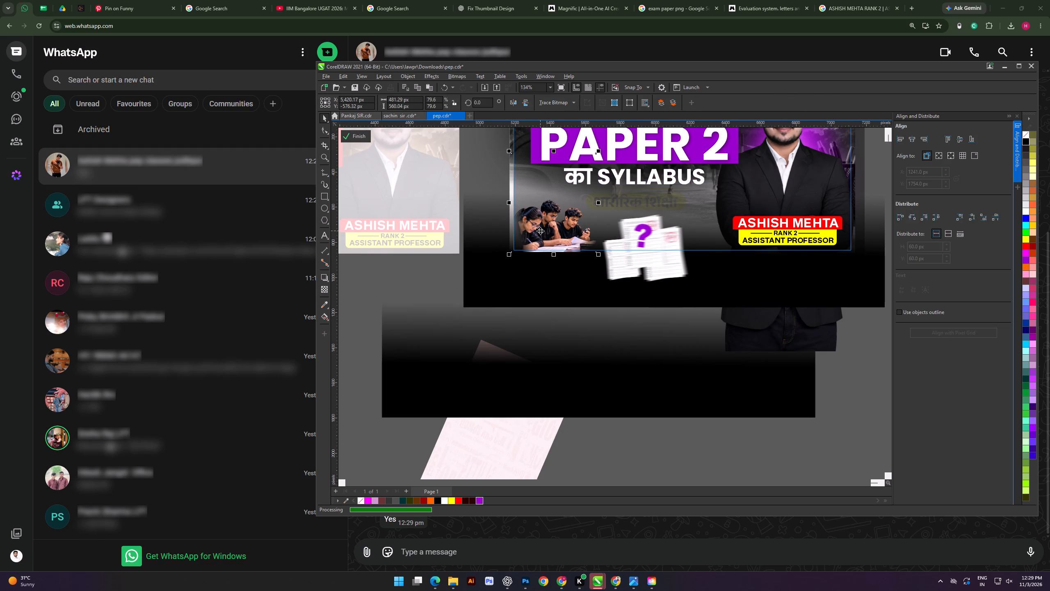
Bring the black bottom gradient to the front inside the Paper 2 PowerClip.
click(735, 283)
scroll(735, 282, down, 3)
key(shift+Page_Up)
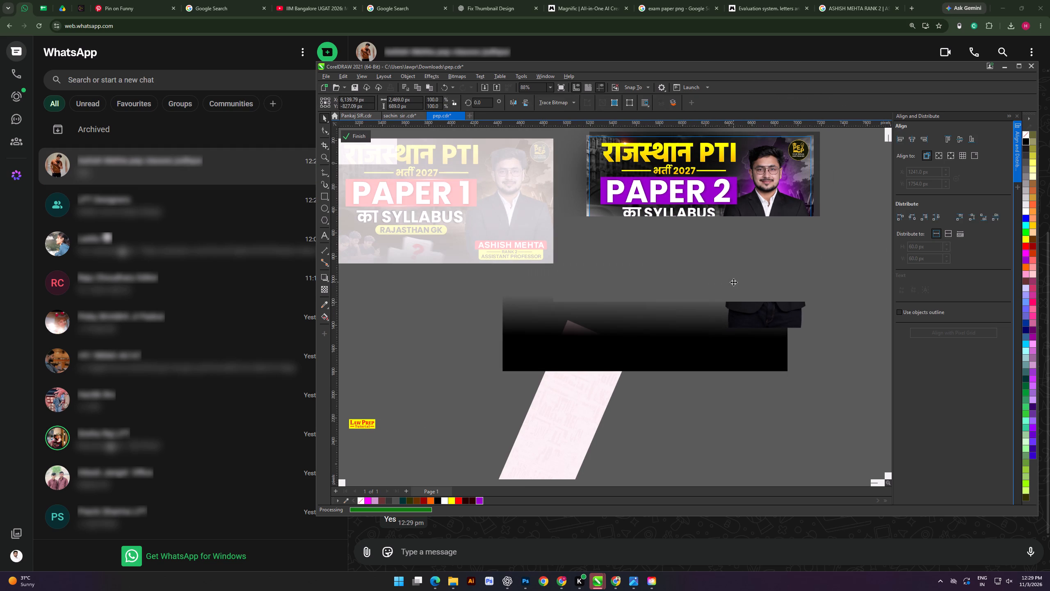
Bring the presenter's name and title badge in front of the black gradient and finish editing the Paper 2 PowerClip.
shift+scroll(733, 282, down, 6)
click(839, 238)
drag(831, 220, 651, 294)
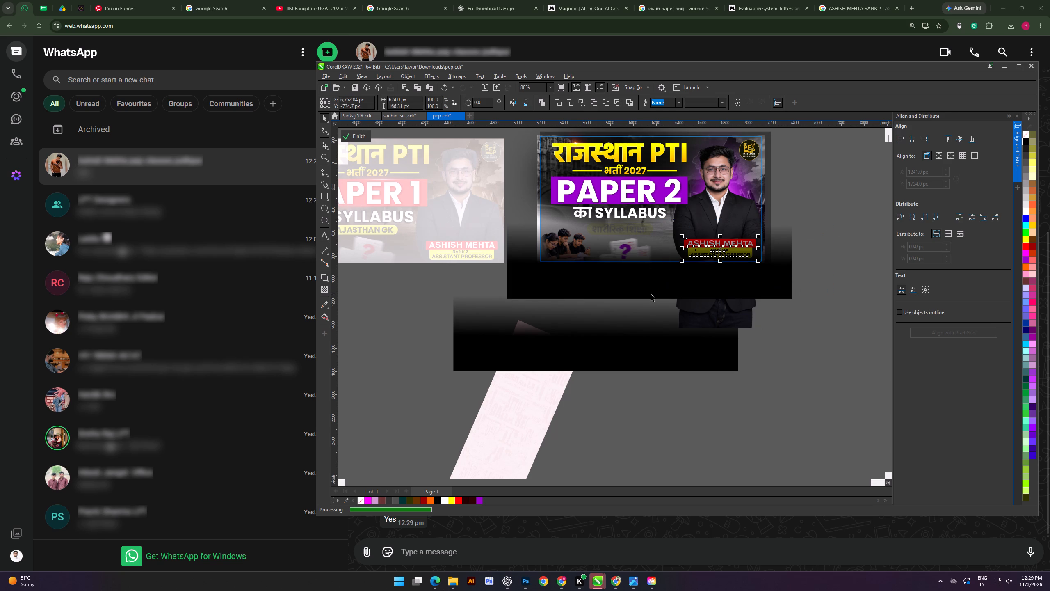
key(shift+Page_Up)
click(368, 142)
click(360, 135)
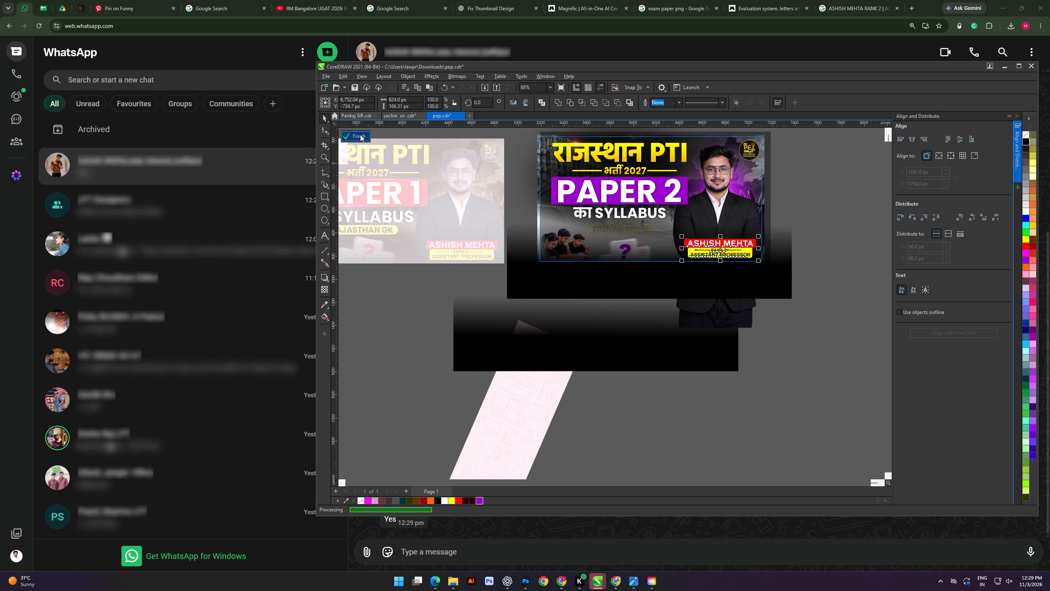
Examine the finished Paper 2 thumbnail alongside the Paper 1 thumbnail.
click(708, 414)
alt+scroll(694, 371, up, 5)
drag(609, 374, 610, 360)
alt+scroll(640, 312, up, 1)
click(654, 373)
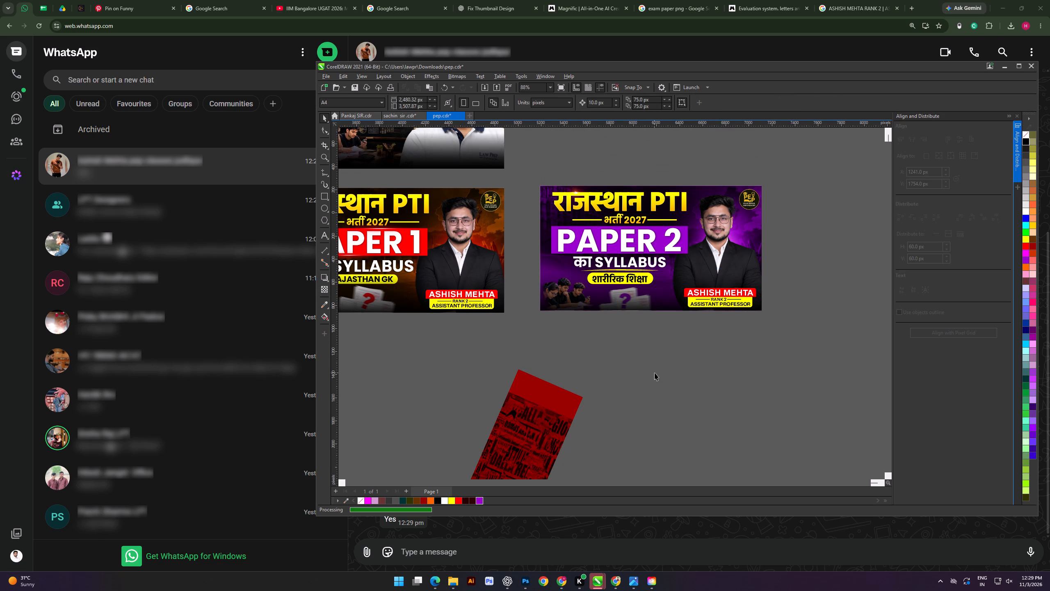
shift+scroll(657, 356, down, 2)
alt+scroll(620, 394, up, 2)
drag(626, 401, 632, 396)
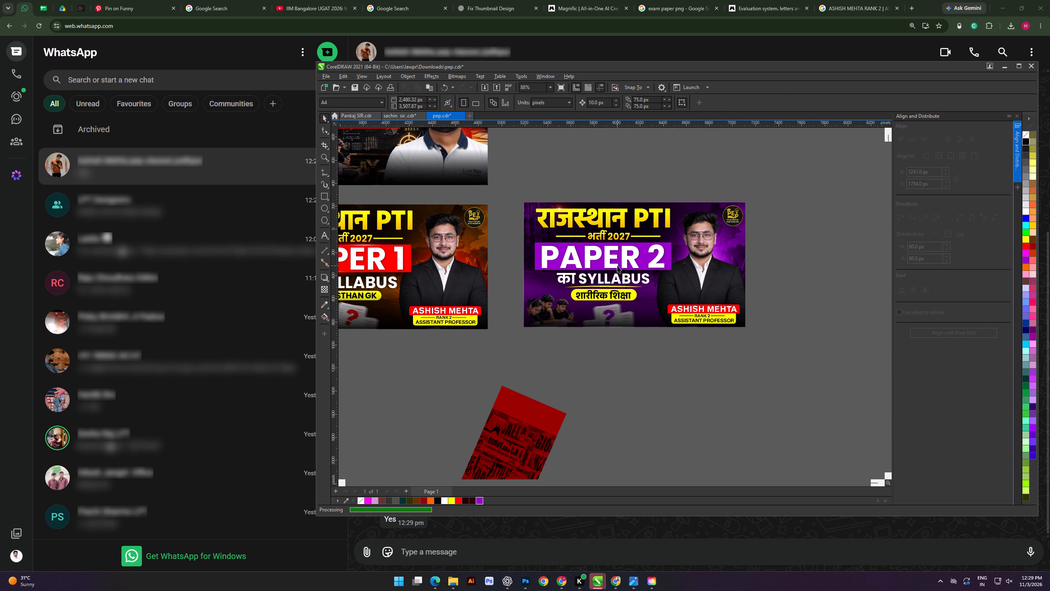
click(644, 384)
shift+scroll(648, 357, down, 1)
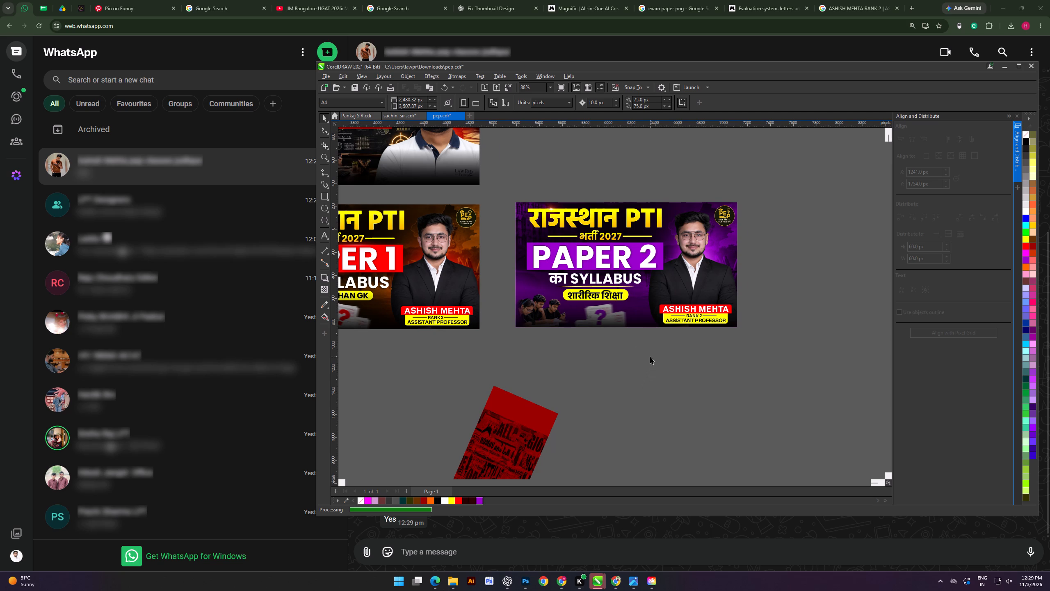
drag(498, 183, 776, 365)
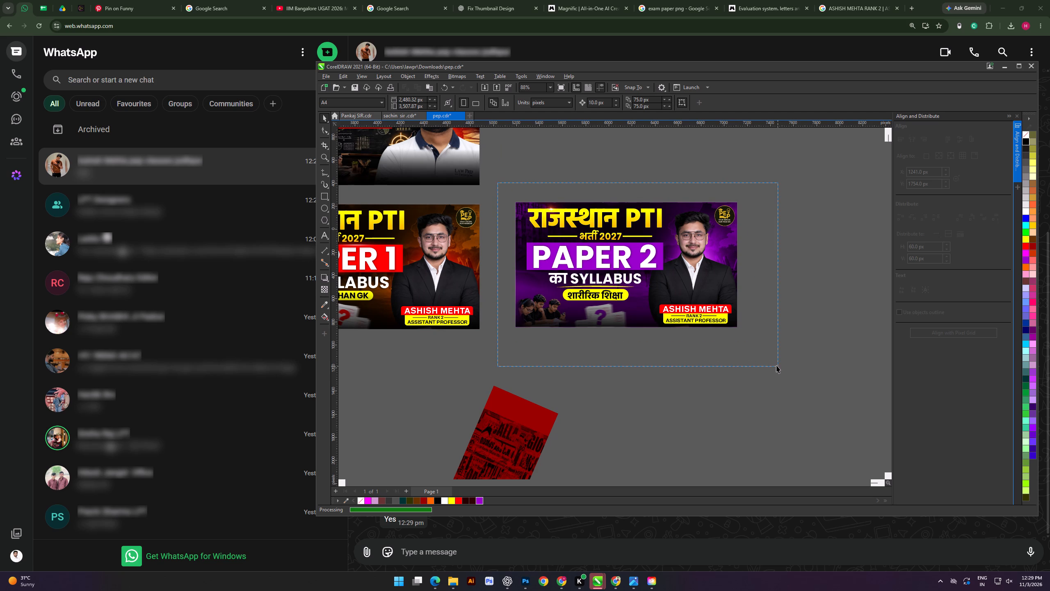
drag(776, 365, 560, 219)
PowerClip the loose presenter name and title badge inside the Paper 1 thumbnail's frame.
scroll(567, 225, down, 4)
shift+scroll(500, 250, up, 6)
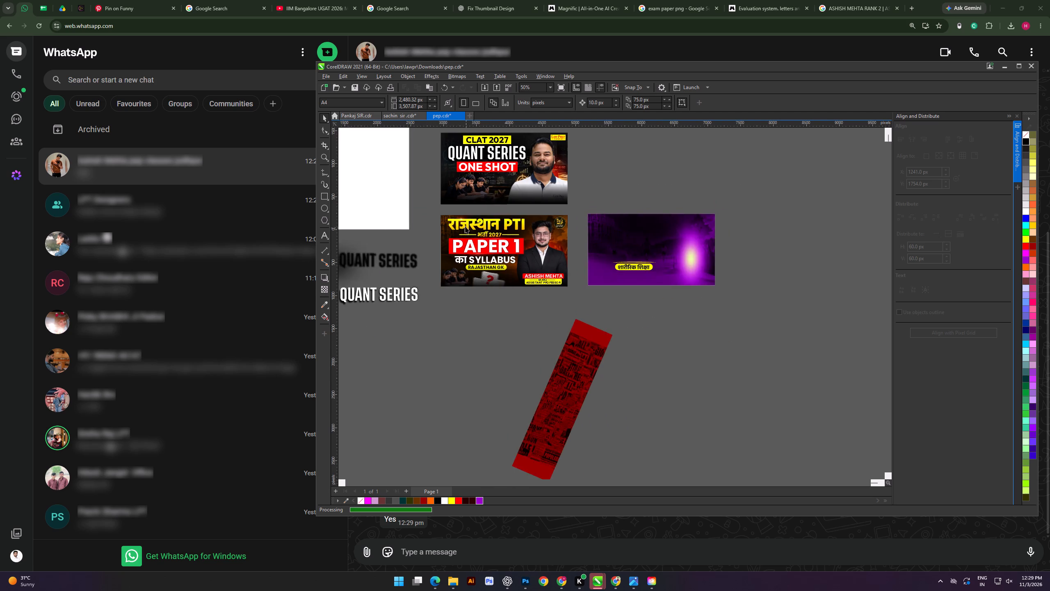
shift+scroll(465, 226, up, 2)
drag(424, 204, 613, 329)
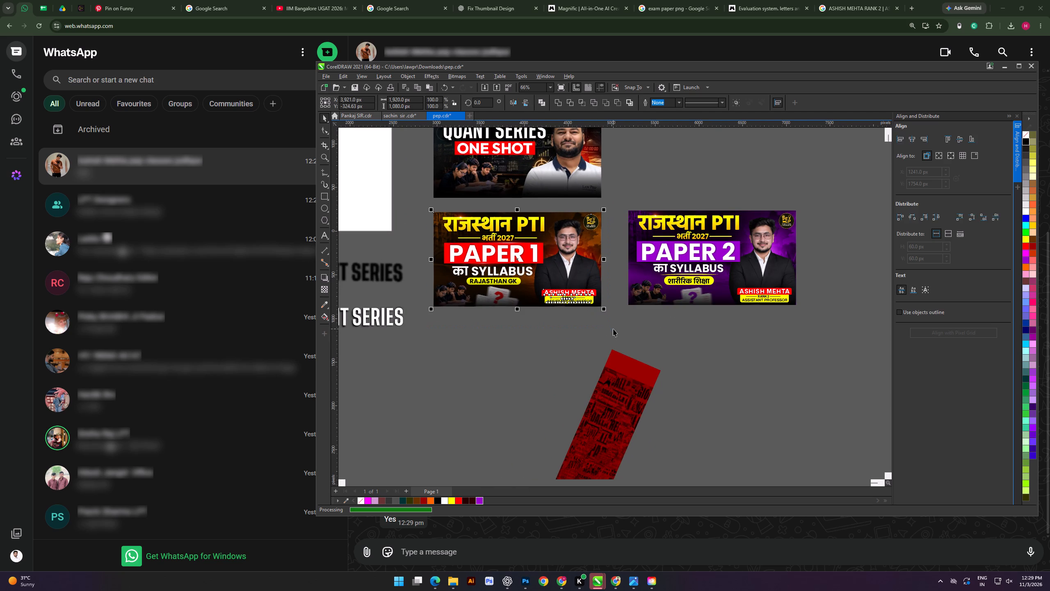
click(497, 340)
drag(507, 343, 622, 279)
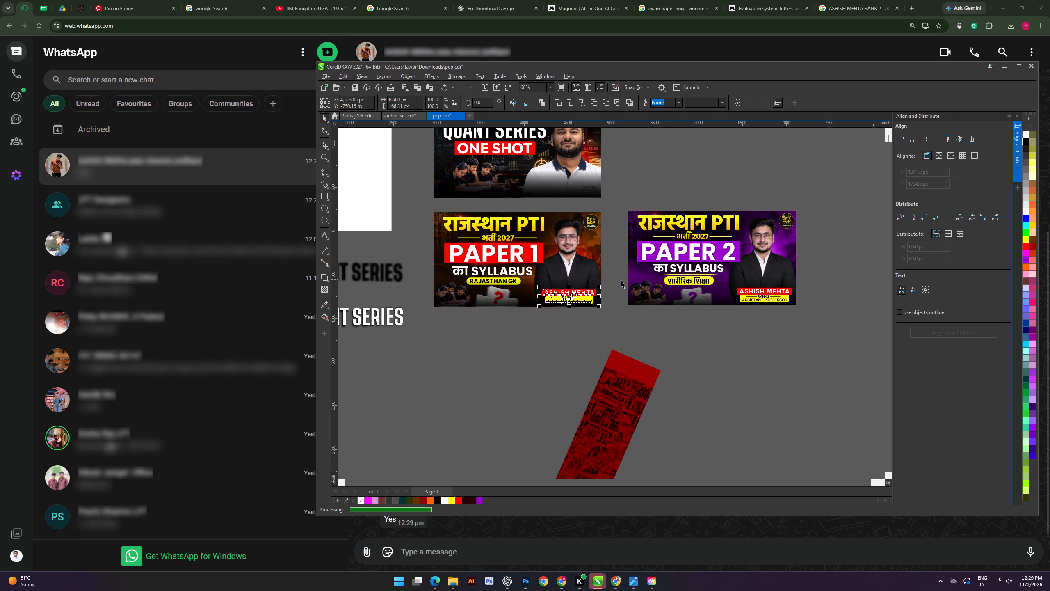
key(d)
click(582, 245)
drag(514, 371, 508, 364)
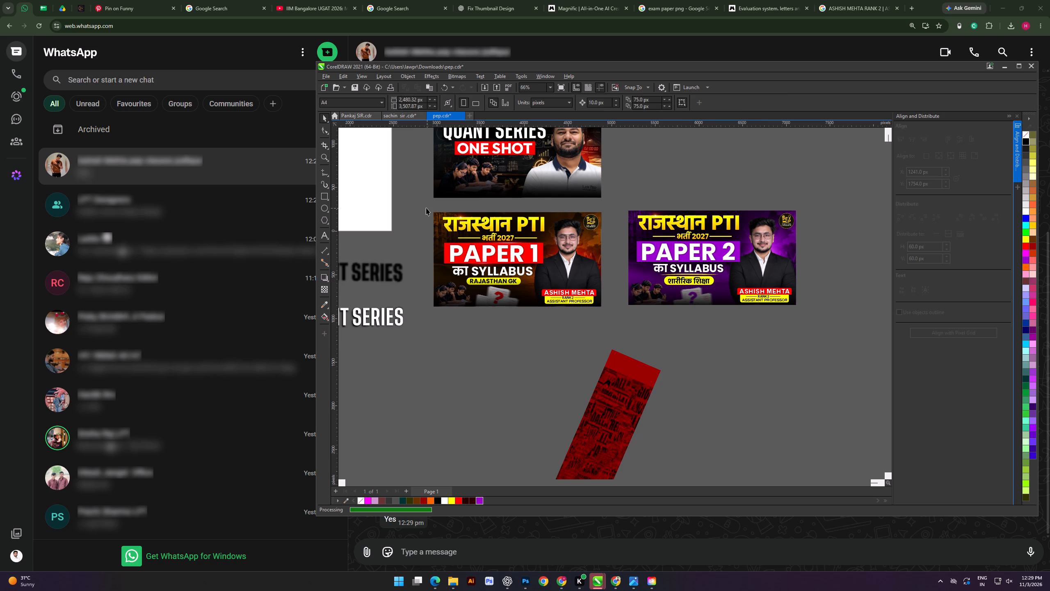
Export the Paper 1 thumbnail as a PNG in Downloads, overwriting pep 03.png.
drag(426, 208, 609, 324)
key(ctrl+e)
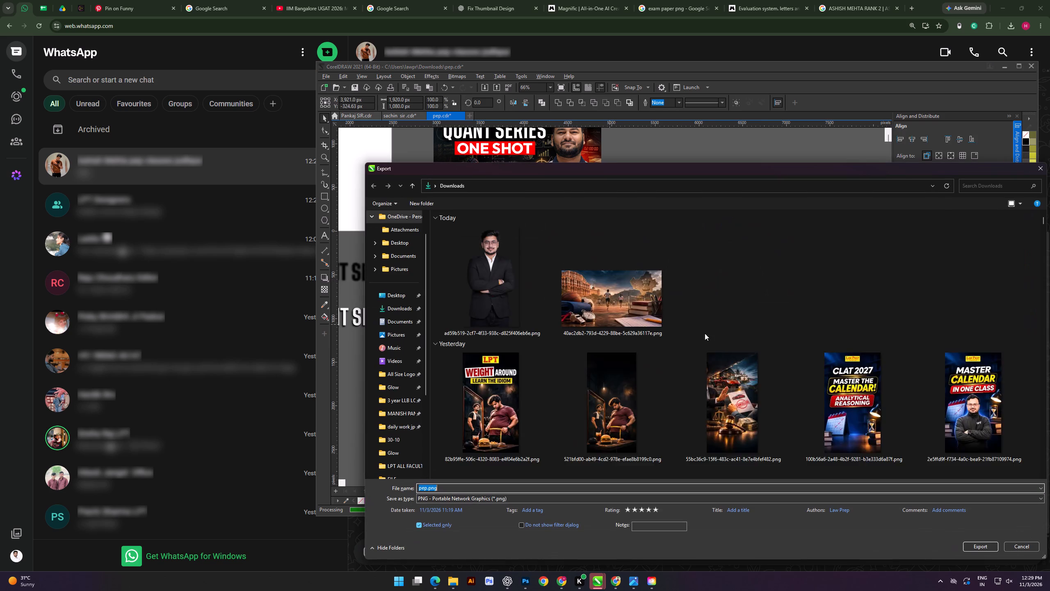
double_click(606, 307)
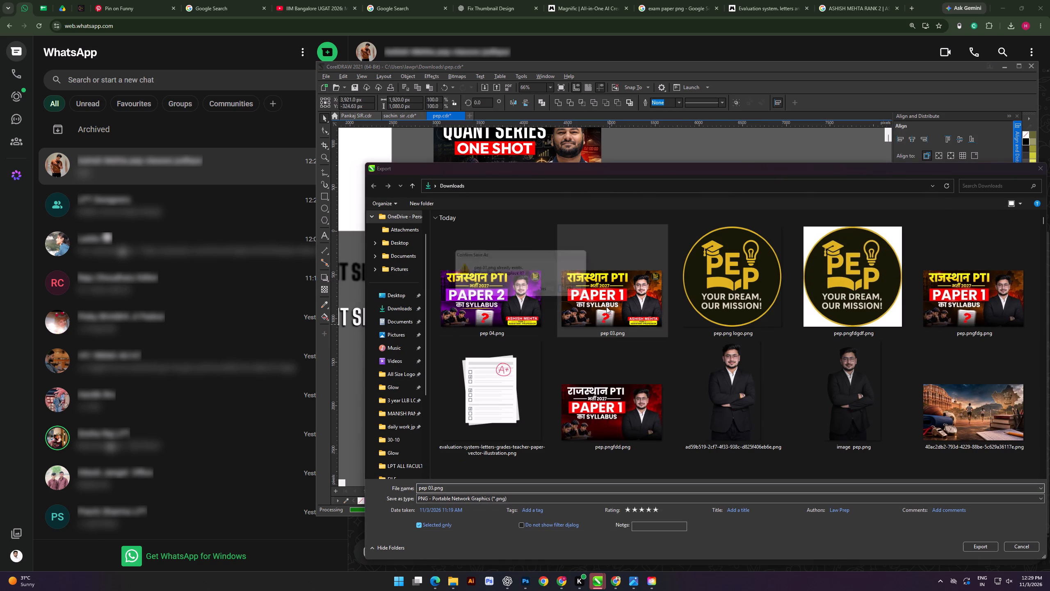
click(550, 295)
key(Return)
key(Return)
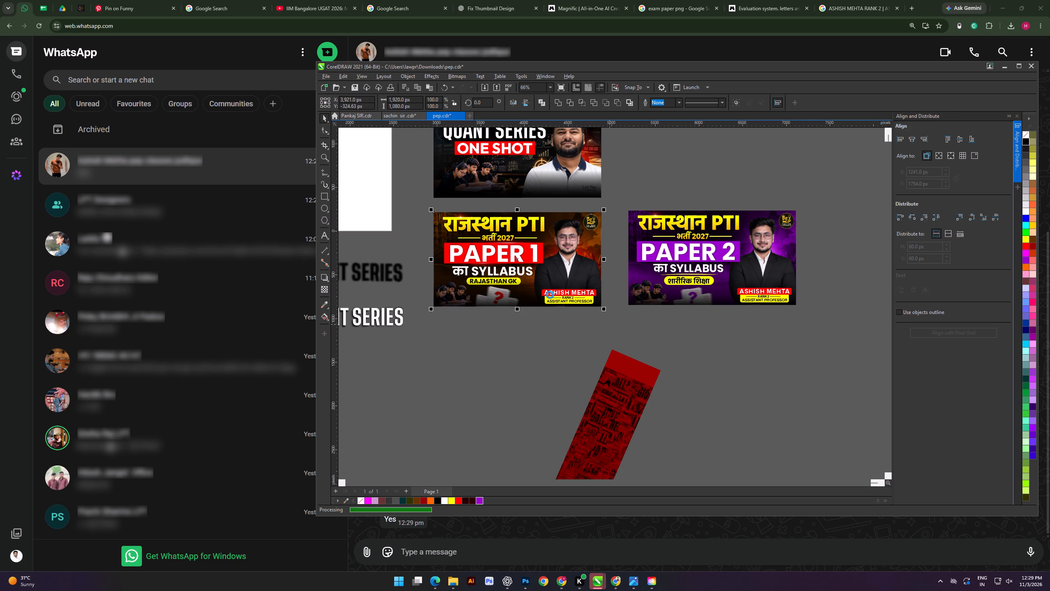
Export the Paper 2 thumbnail as a PNG in Downloads, overwriting pep 04.png.
click(552, 340)
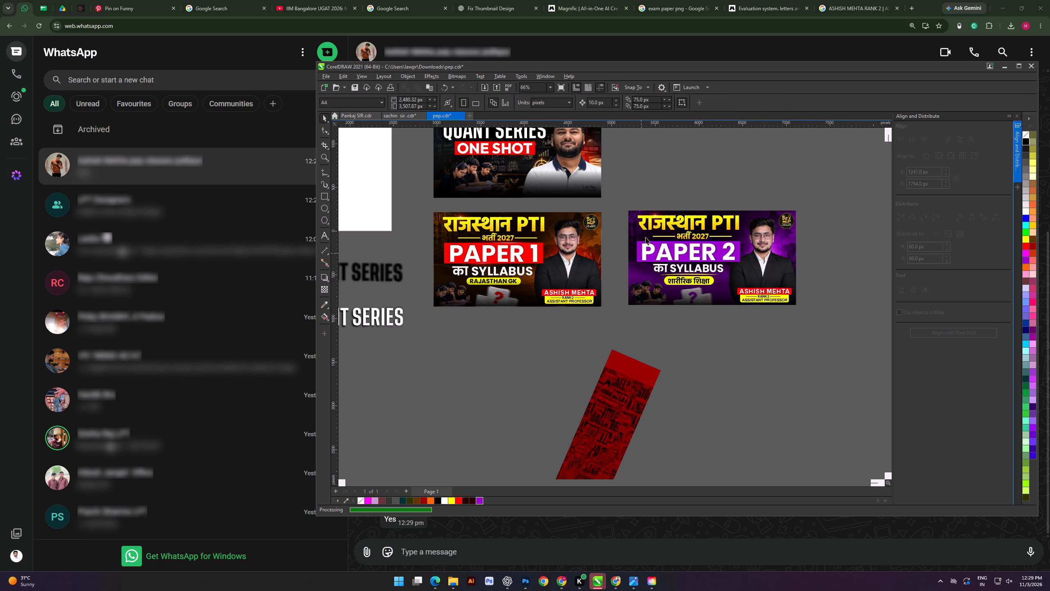
drag(621, 195, 836, 342)
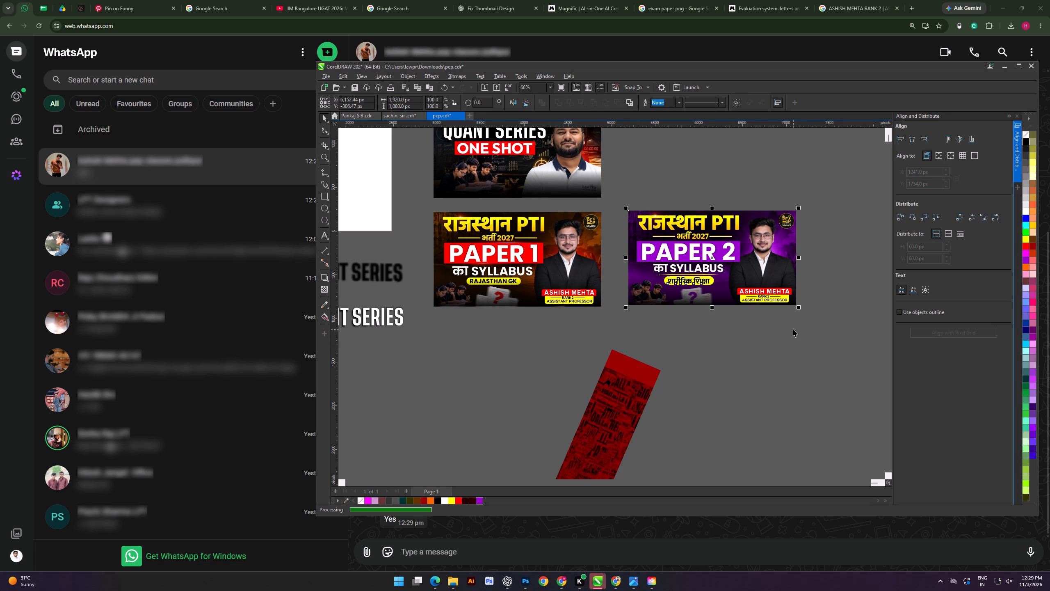
key(ctrl+e)
double_click(603, 314)
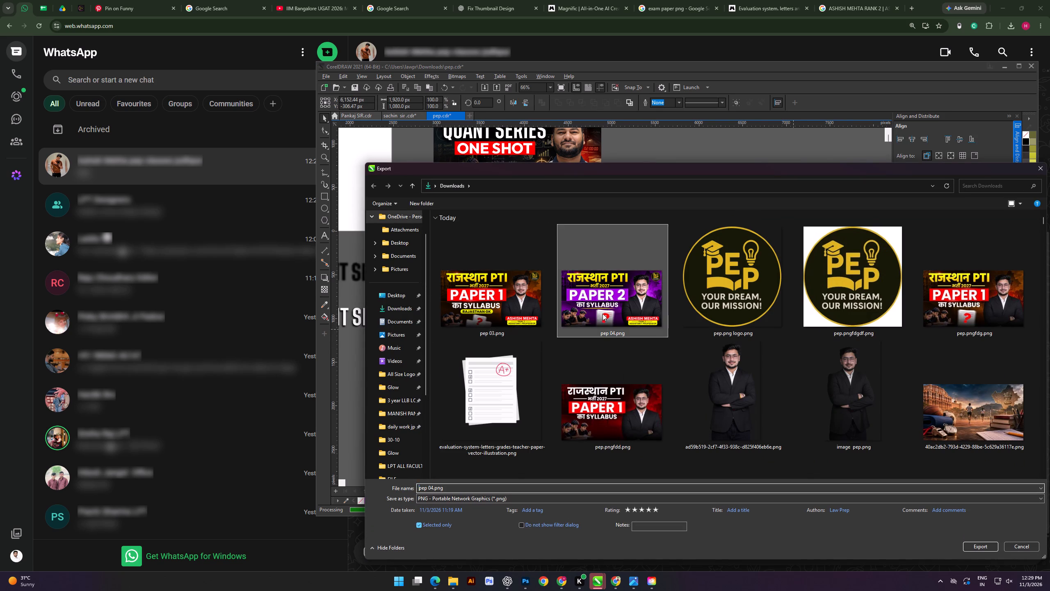
click(551, 295)
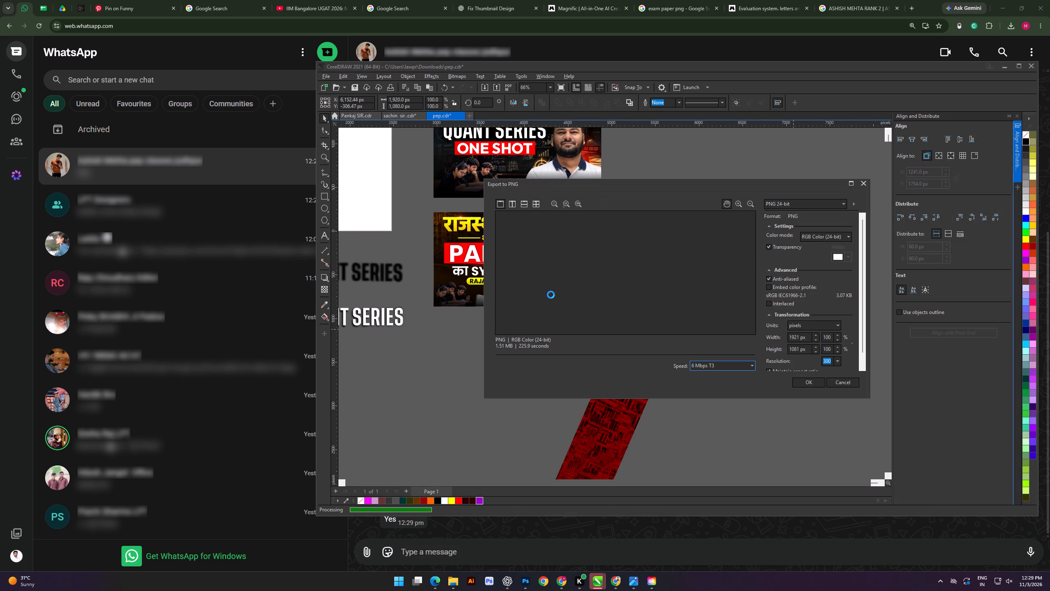
key(Return)
key(Return)
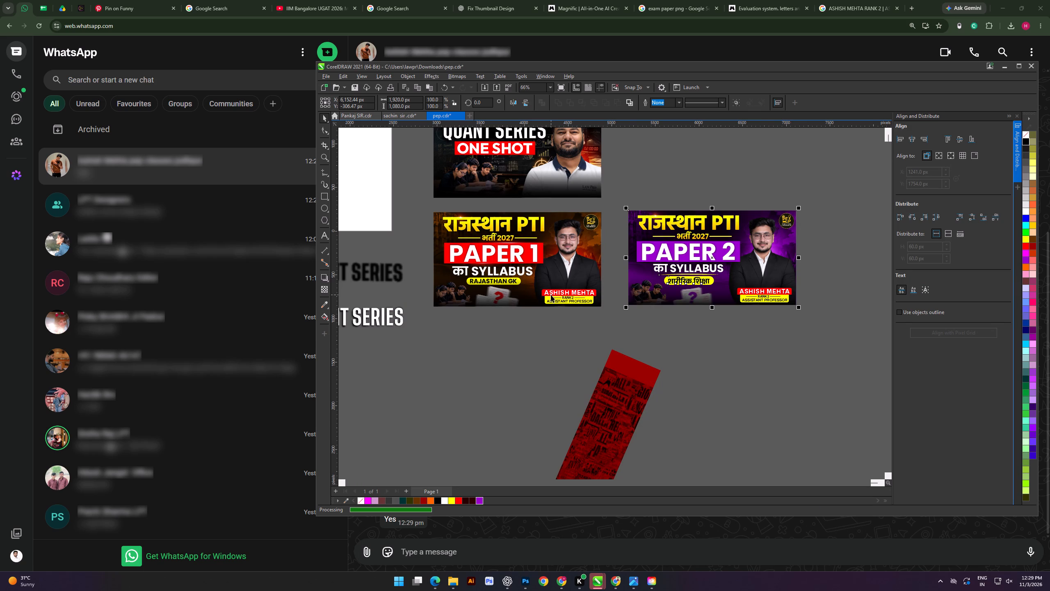
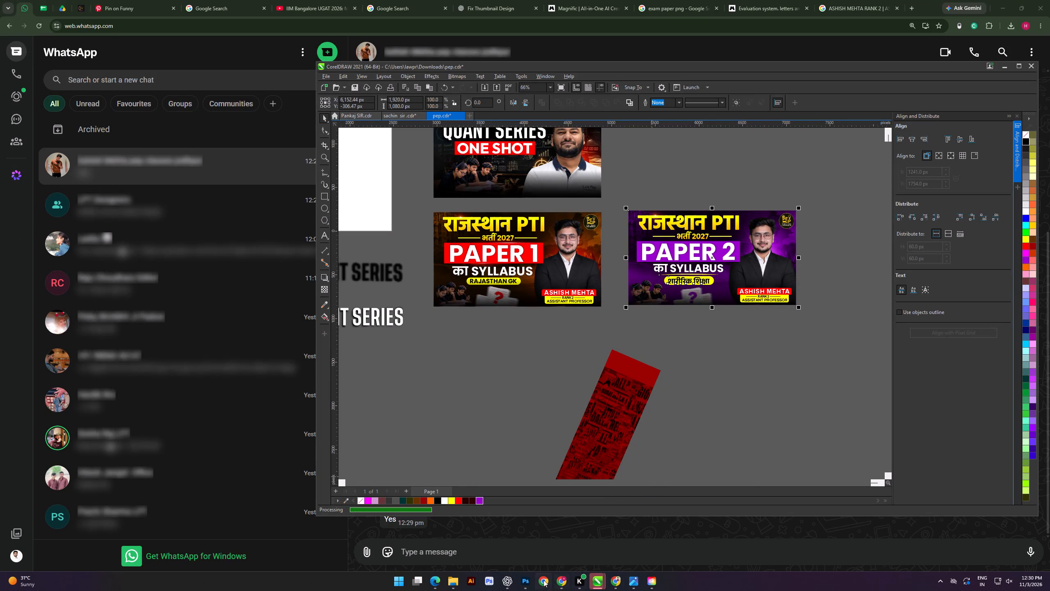
Place pep 04.png from Downloads into the open Photoshop thumbnail document and move its layer to the top of the stack.
click(521, 583)
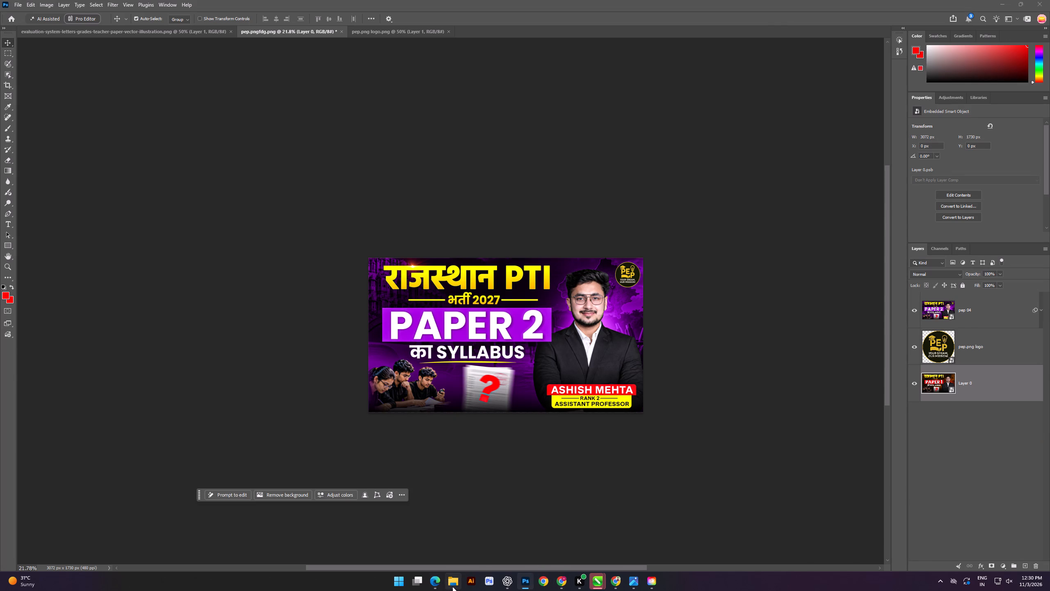
click(452, 586)
click(30, 201)
click(33, 193)
click(34, 186)
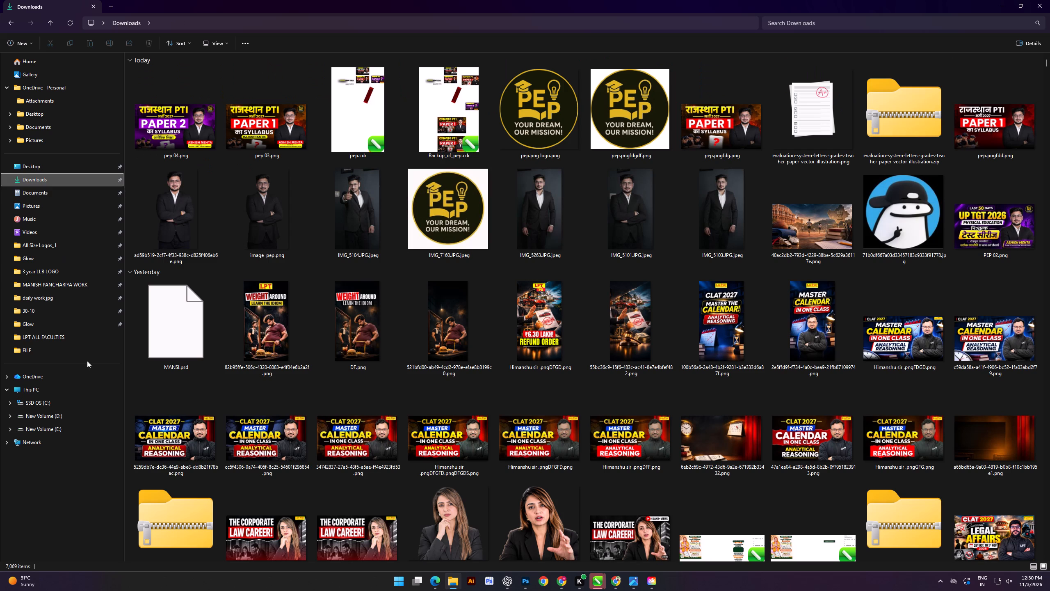
click(191, 108)
drag(170, 122, 365, 213)
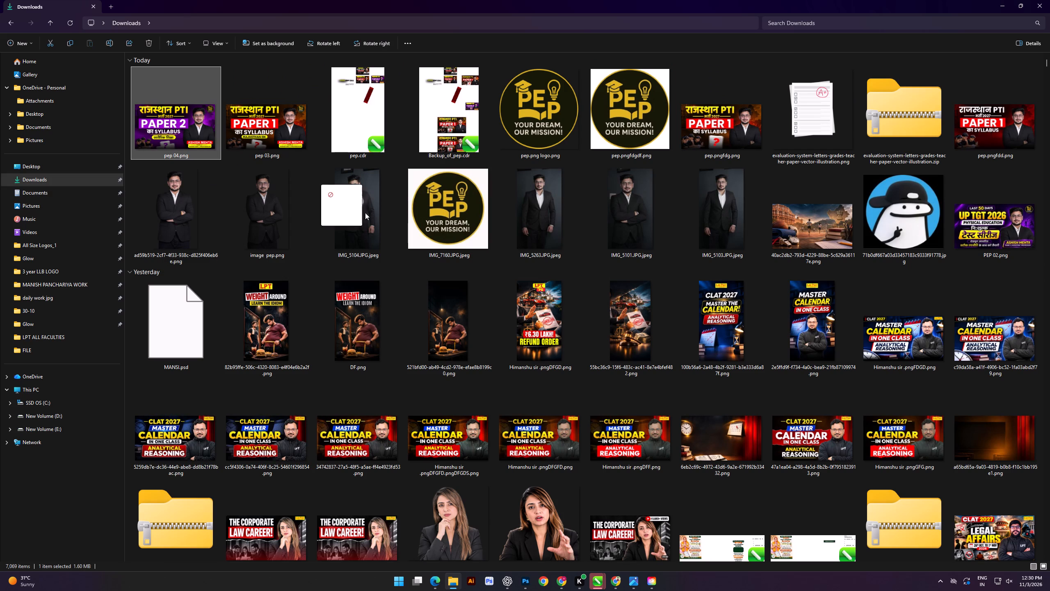
drag(365, 213, 525, 580)
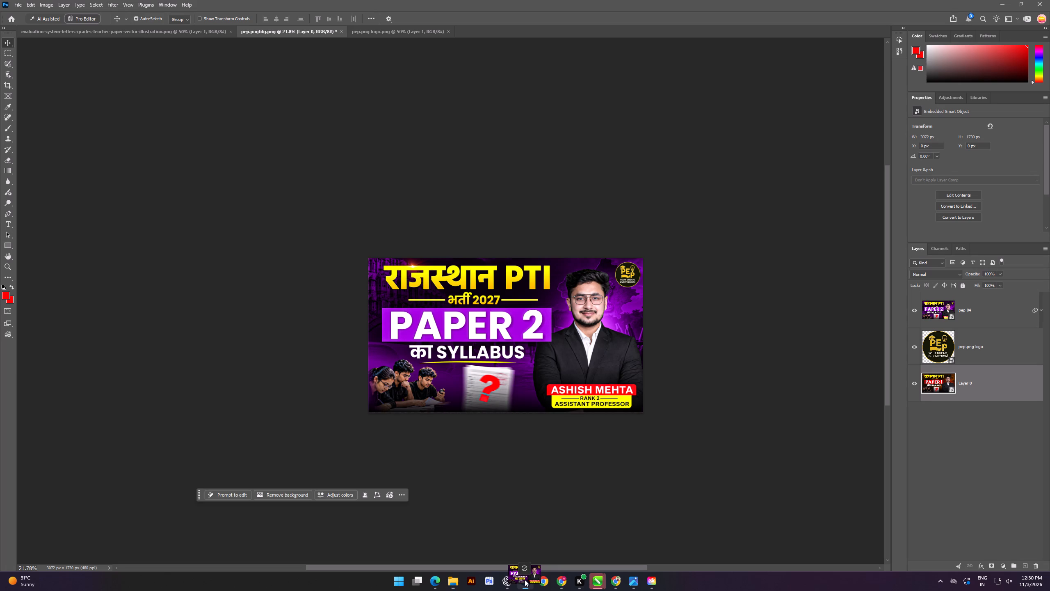
drag(525, 580, 493, 342)
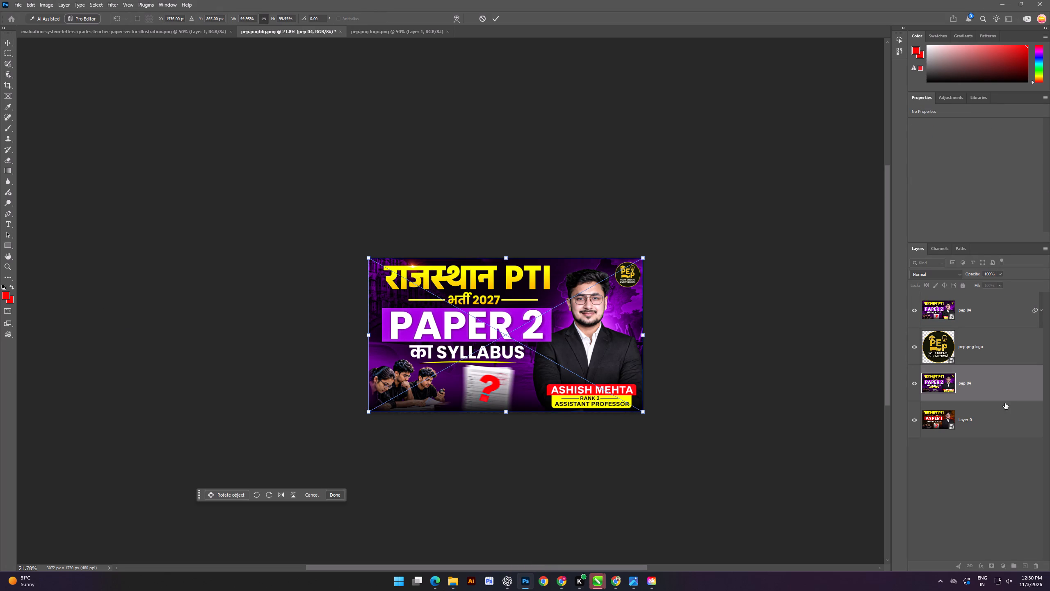
drag(995, 382, 961, 307)
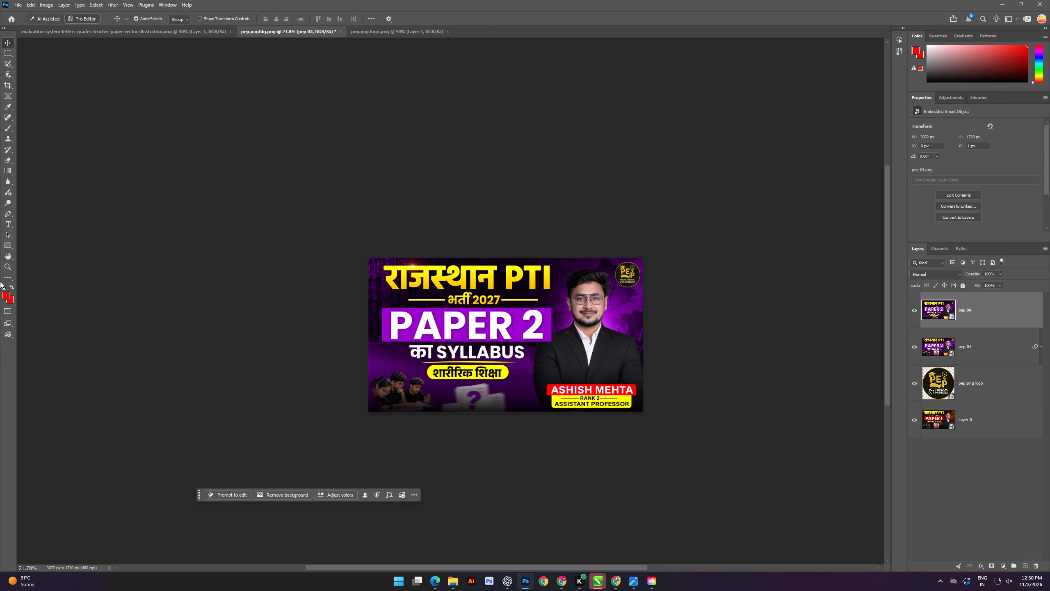
Move the Camera Raw smart filter from the older pep 04 layer to the newly placed pep 04 layer.
click(1040, 348)
drag(982, 376, 967, 313)
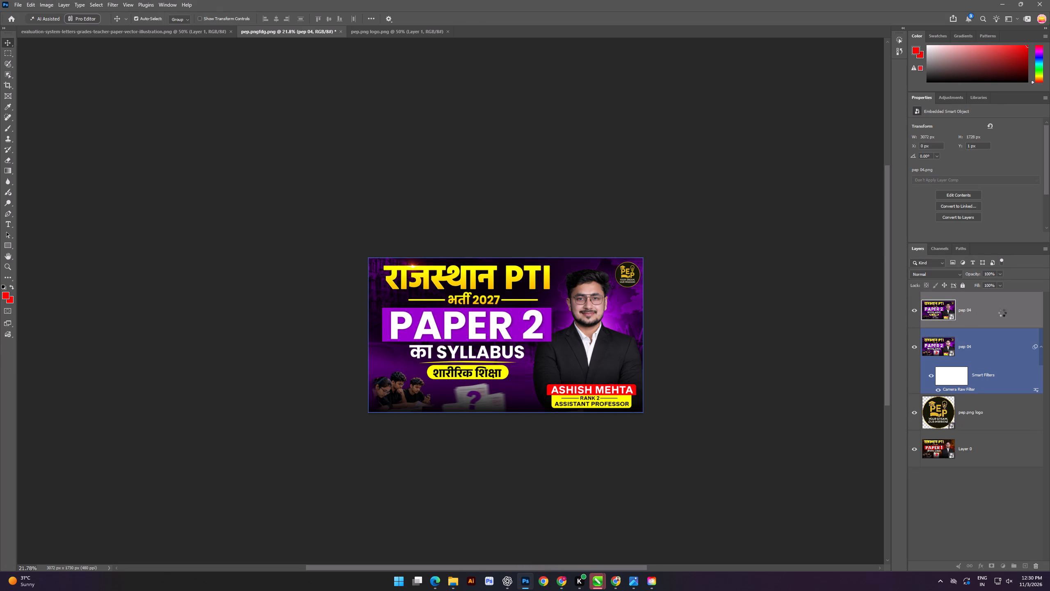
Quick-export the filtered Paper 2 thumbnail as a PNG in Downloads, overwriting pep 04.png.
click(20, 3)
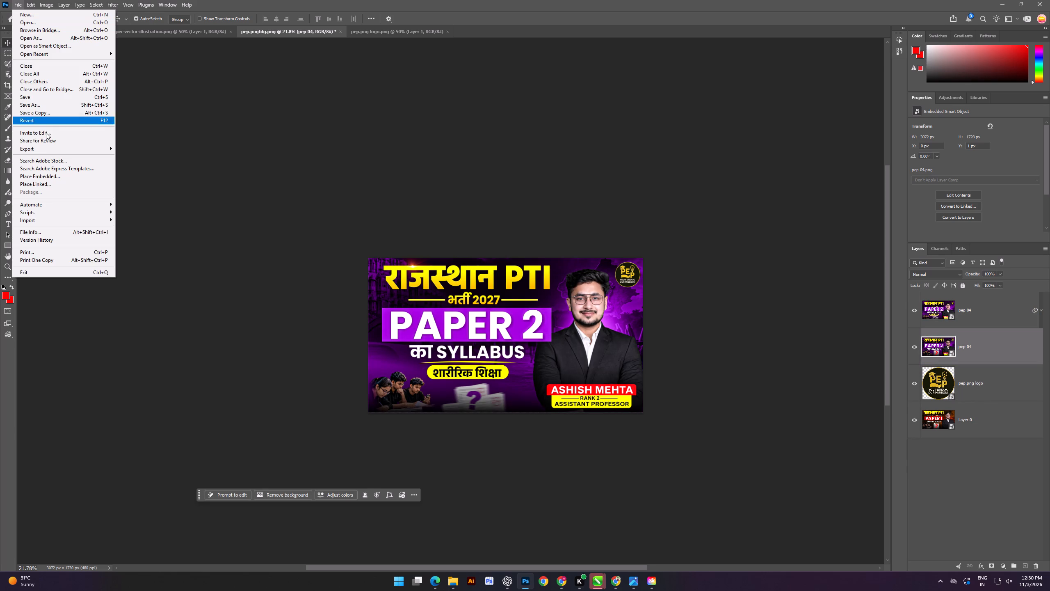
click(54, 149)
click(146, 146)
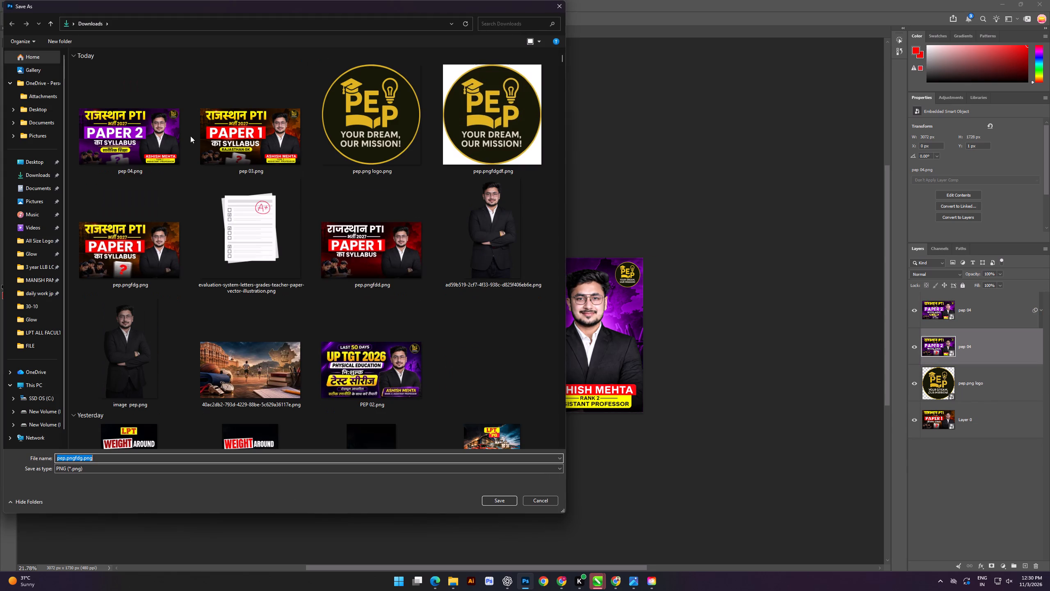
double_click(133, 144)
click(548, 290)
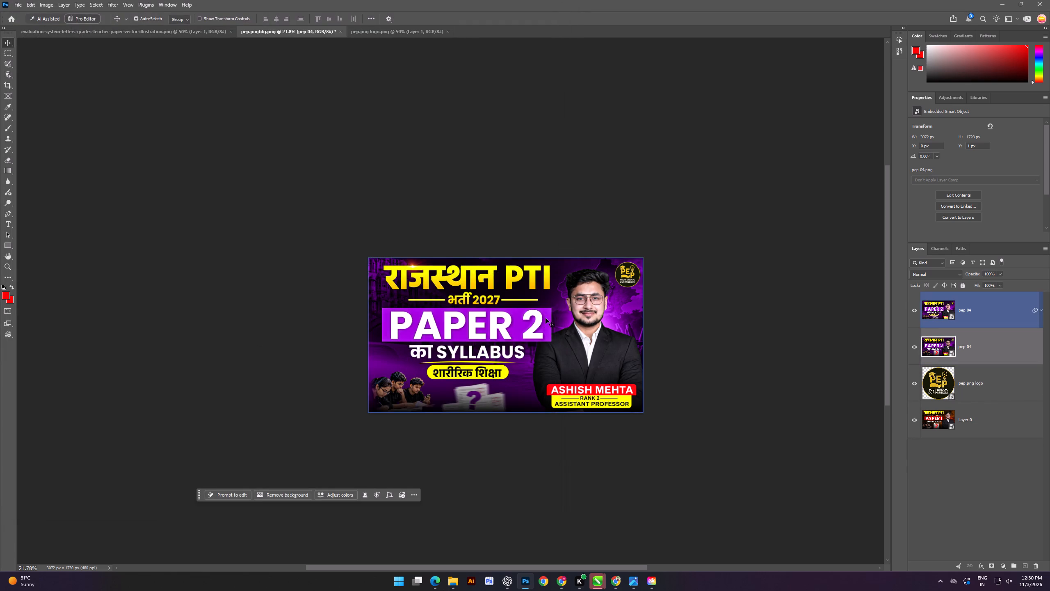
Place pep 03.png from Downloads into the Photoshop document and move its layer to the top of the stack.
click(458, 588)
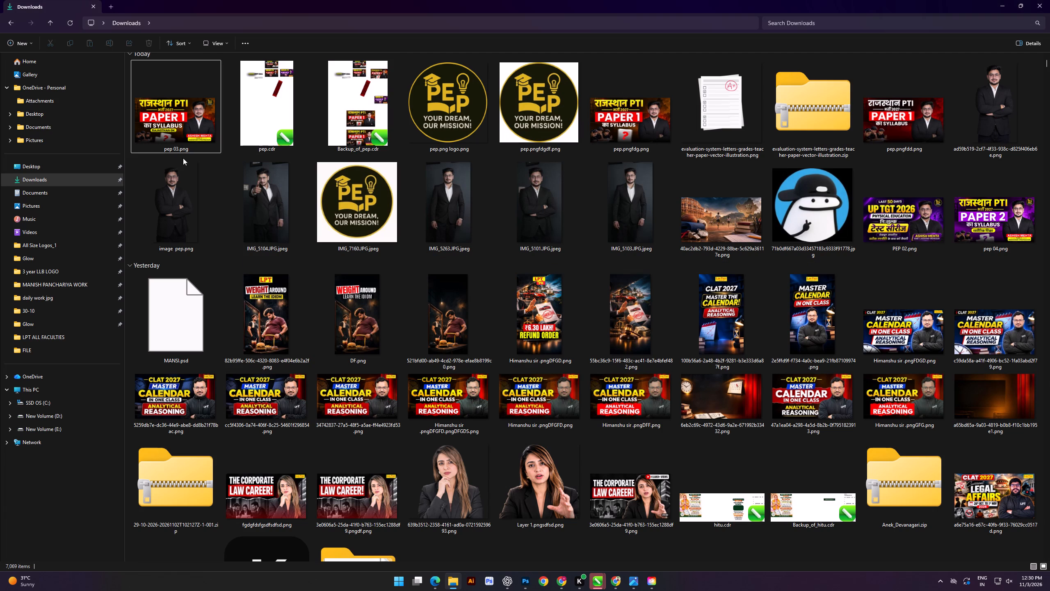
drag(171, 137, 526, 582)
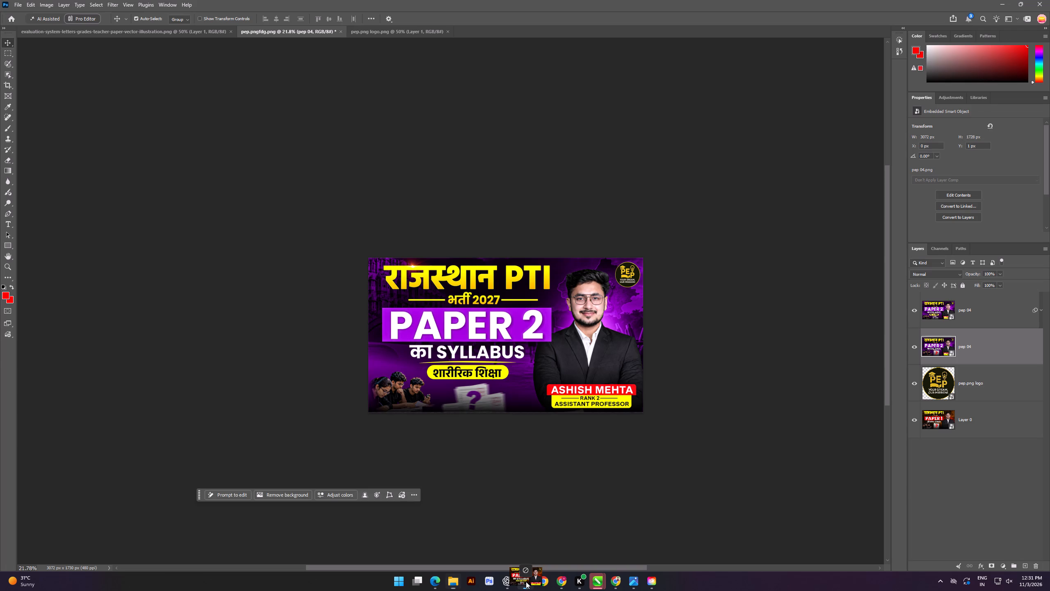
drag(526, 582, 488, 330)
drag(991, 357, 994, 297)
Move the Camera Raw smart filter from the pep 04 layer to the pep 03 layer.
click(1042, 347)
drag(990, 378, 984, 343)
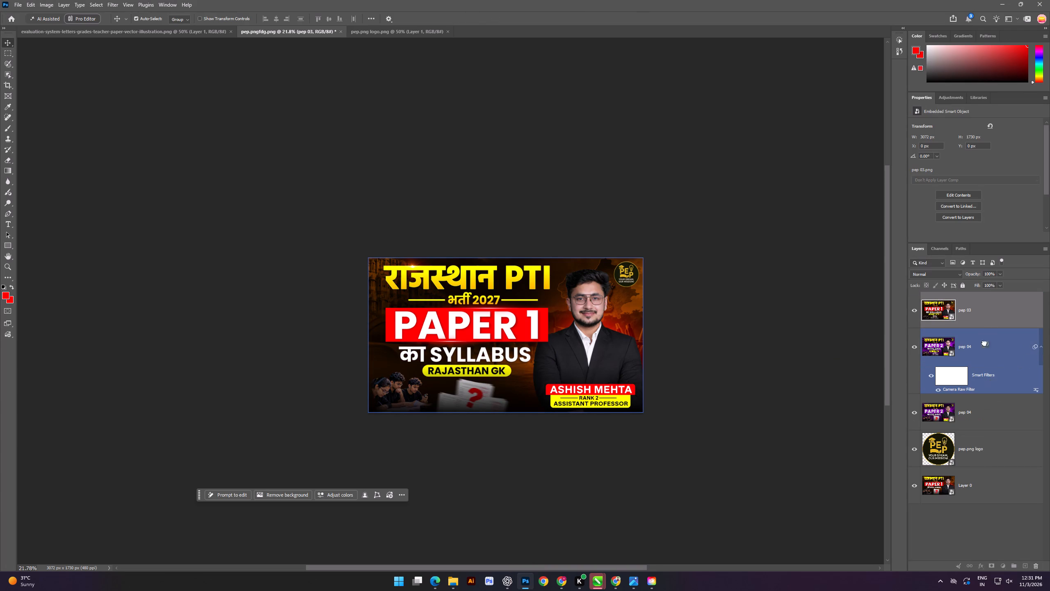
drag(984, 343, 979, 313)
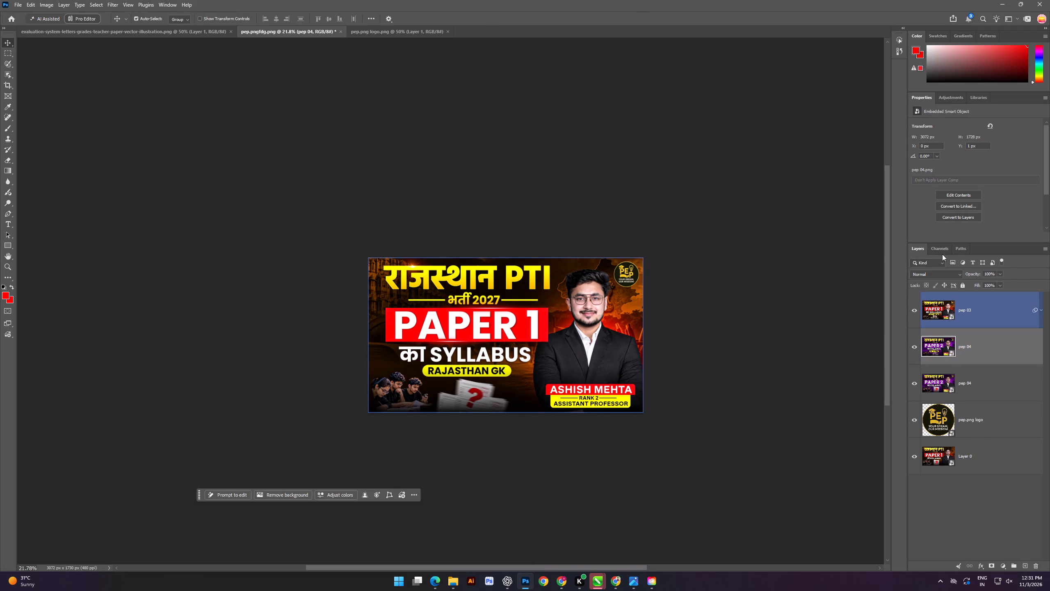
Quick-export the filtered Paper 1 thumbnail as a PNG in Downloads, overwriting pep 03.png.
click(22, 0)
click(54, 149)
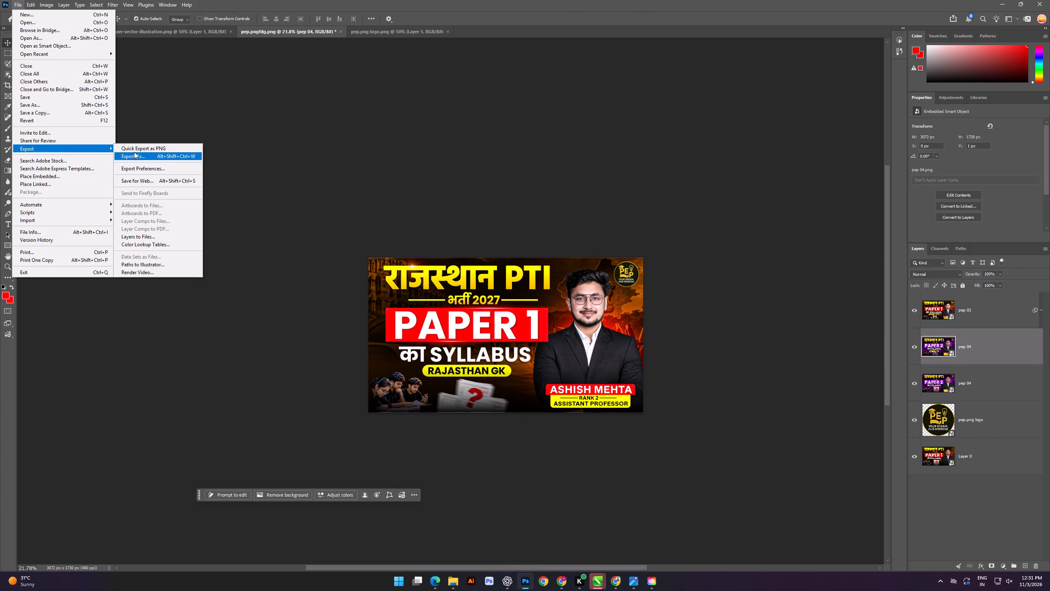
click(136, 149)
double_click(248, 151)
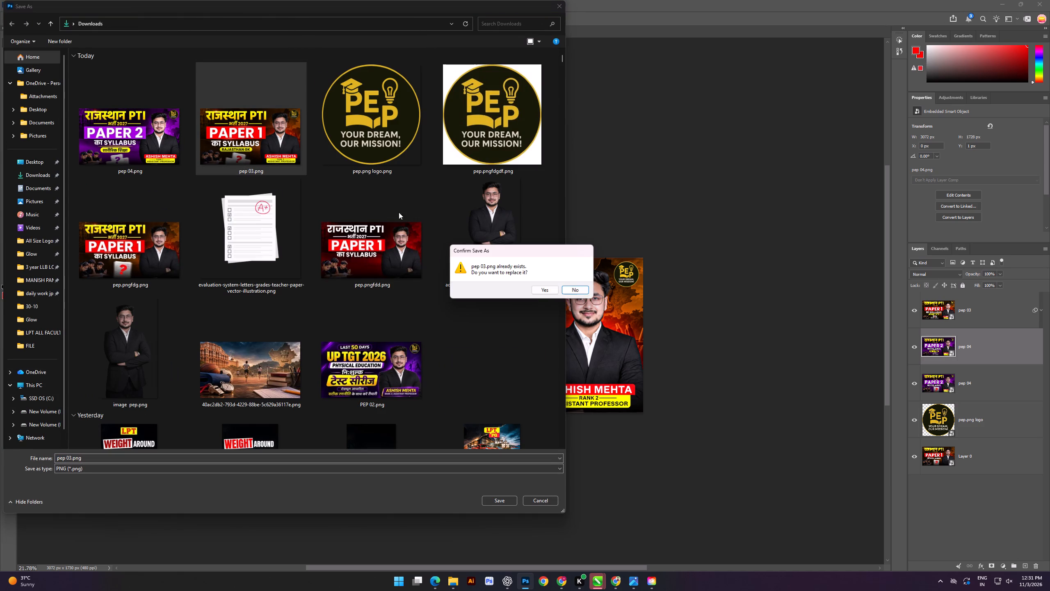
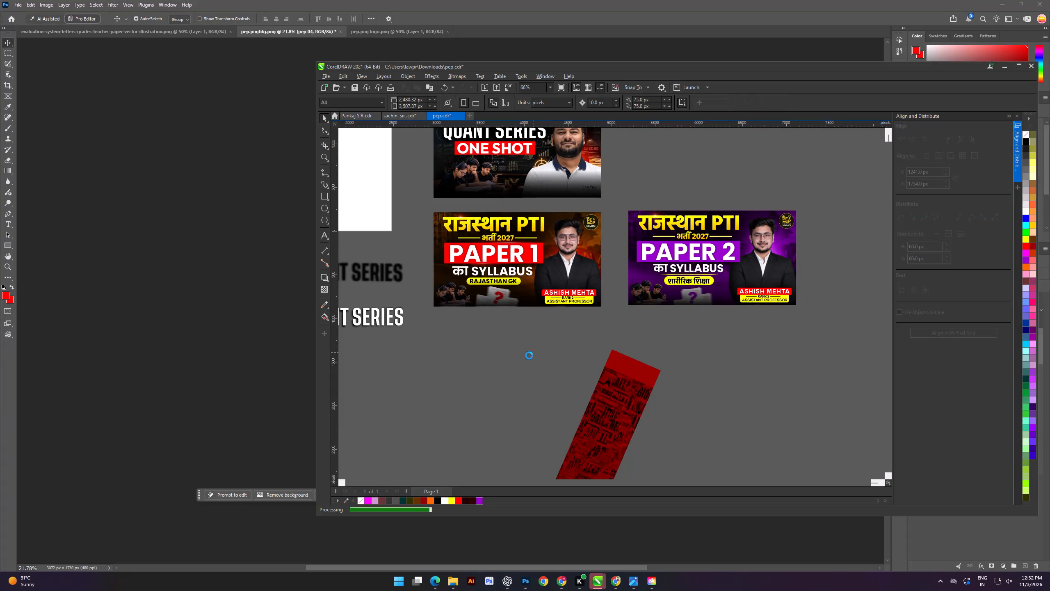
Save the pep.cdr document containing the Rajasthan PTI Paper 1 and Paper 2 syllabus thumbnails.
scroll(529, 355, down, 6)
click(529, 357)
key(ctrl+s)
key(ctrl+s)
scroll(529, 357, down, 5)
double_click(523, 357)
drag(447, 315, 455, 305)
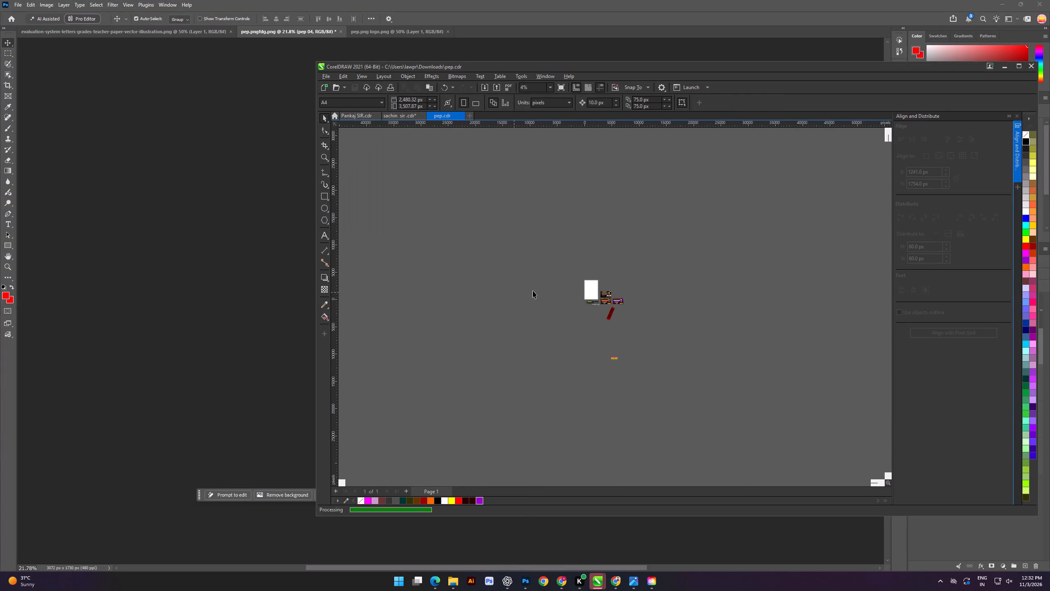
scroll(533, 291, up, 4)
scroll(694, 303, up, 10)
click(719, 224)
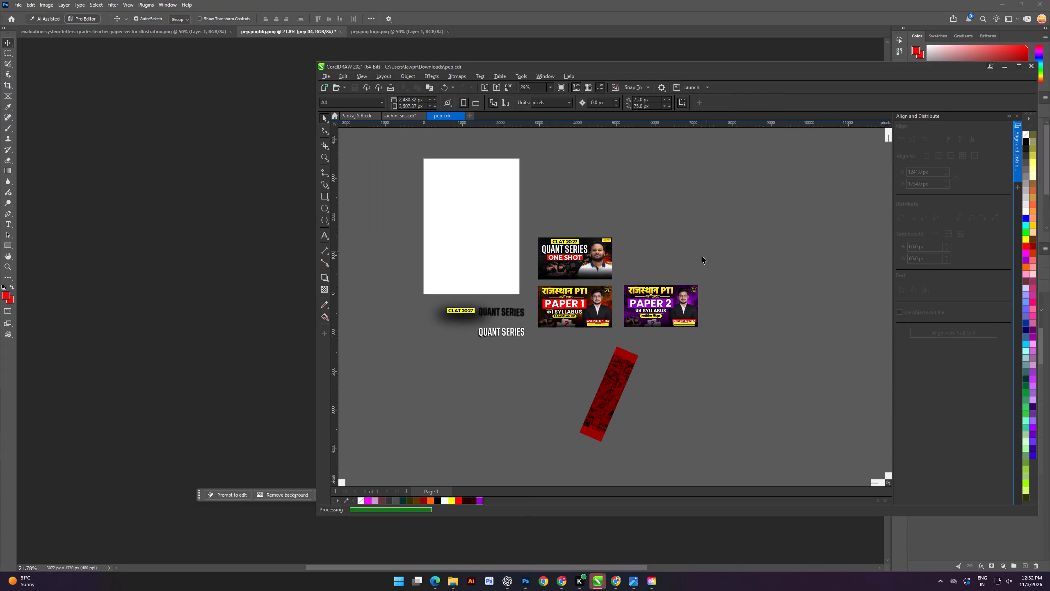
key(ctrl+s)
key(ctrl+s)
click(662, 255)
Switch to File Explorer and open the Downloads folder.
click(446, 586)
click(80, 195)
click(74, 181)
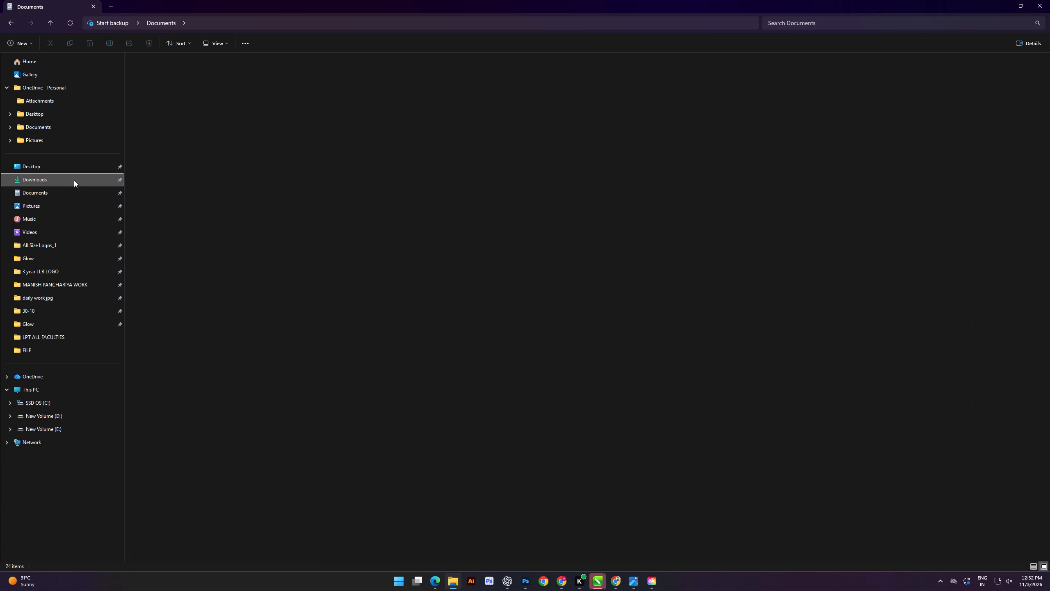